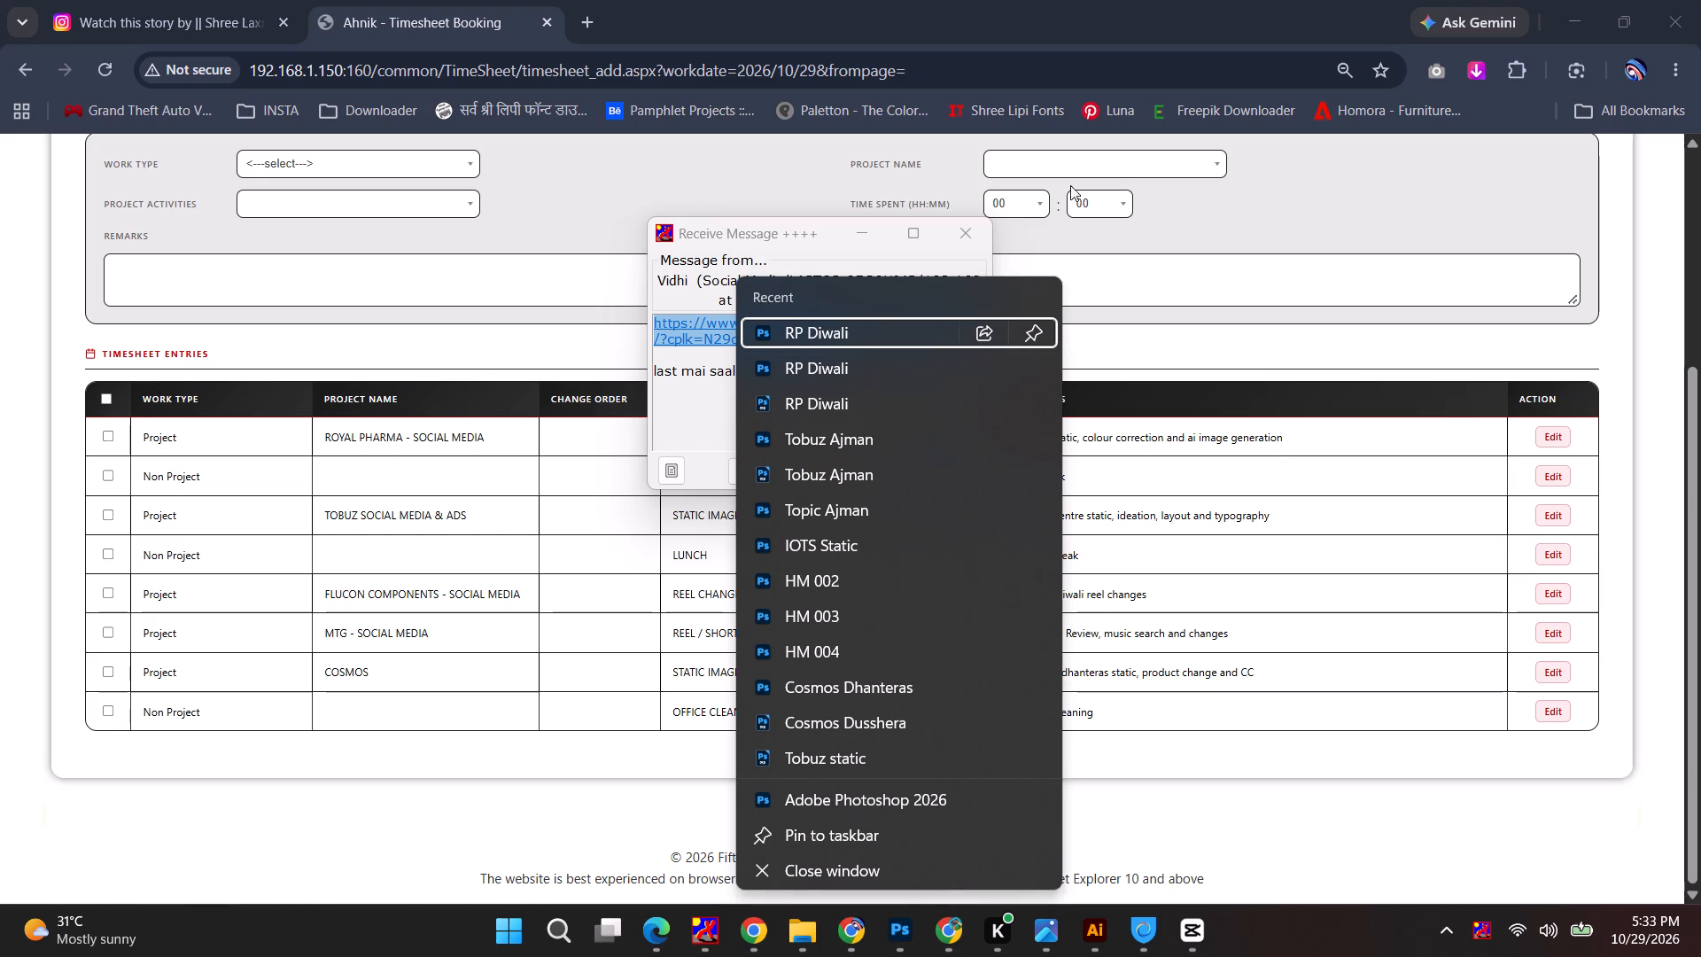
{"action": "left_click", "coordinate": [579, 15]}
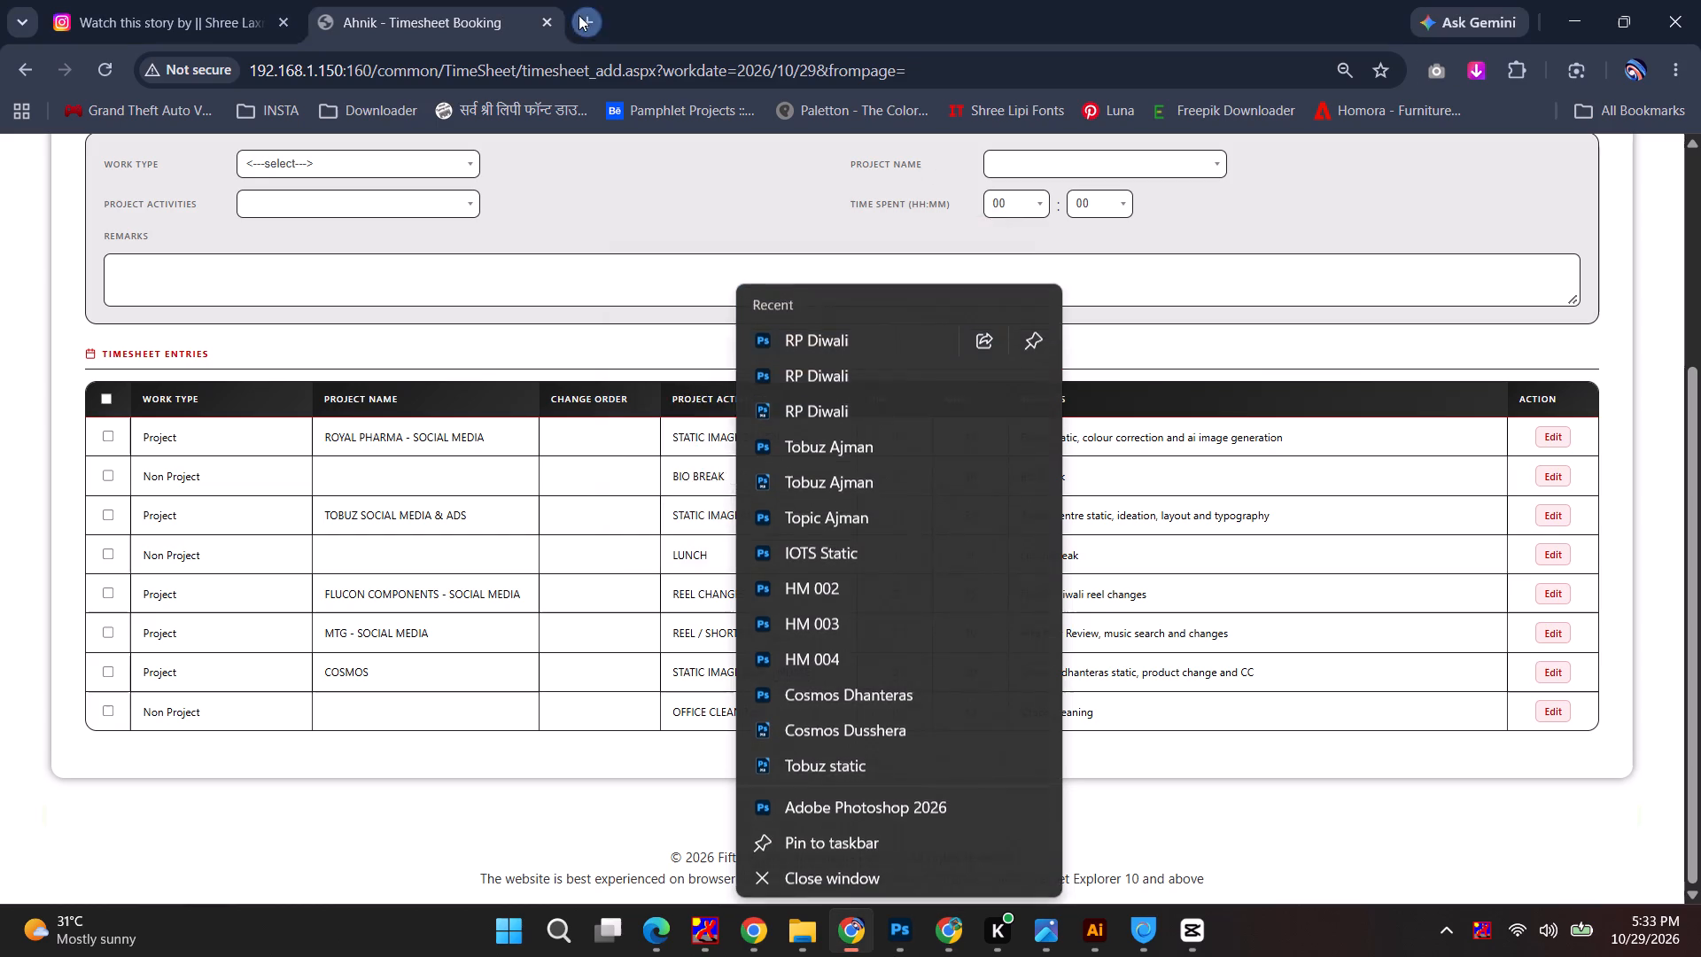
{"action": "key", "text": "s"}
{"action": "key", "text": "ctrl+a"}
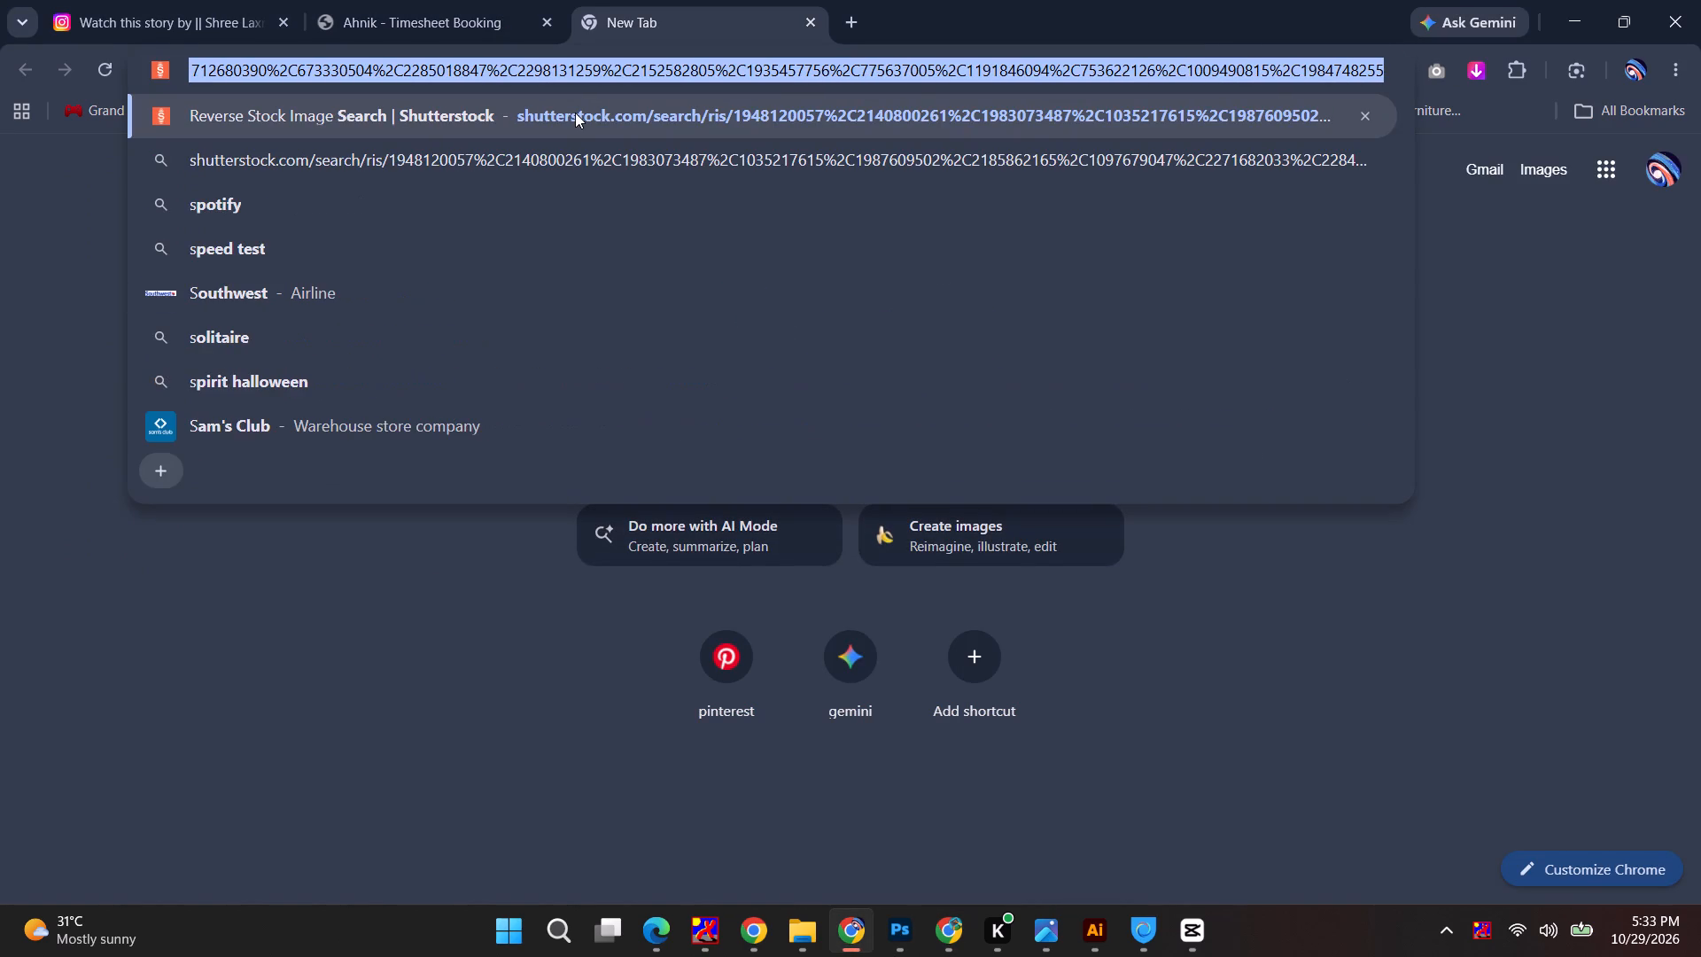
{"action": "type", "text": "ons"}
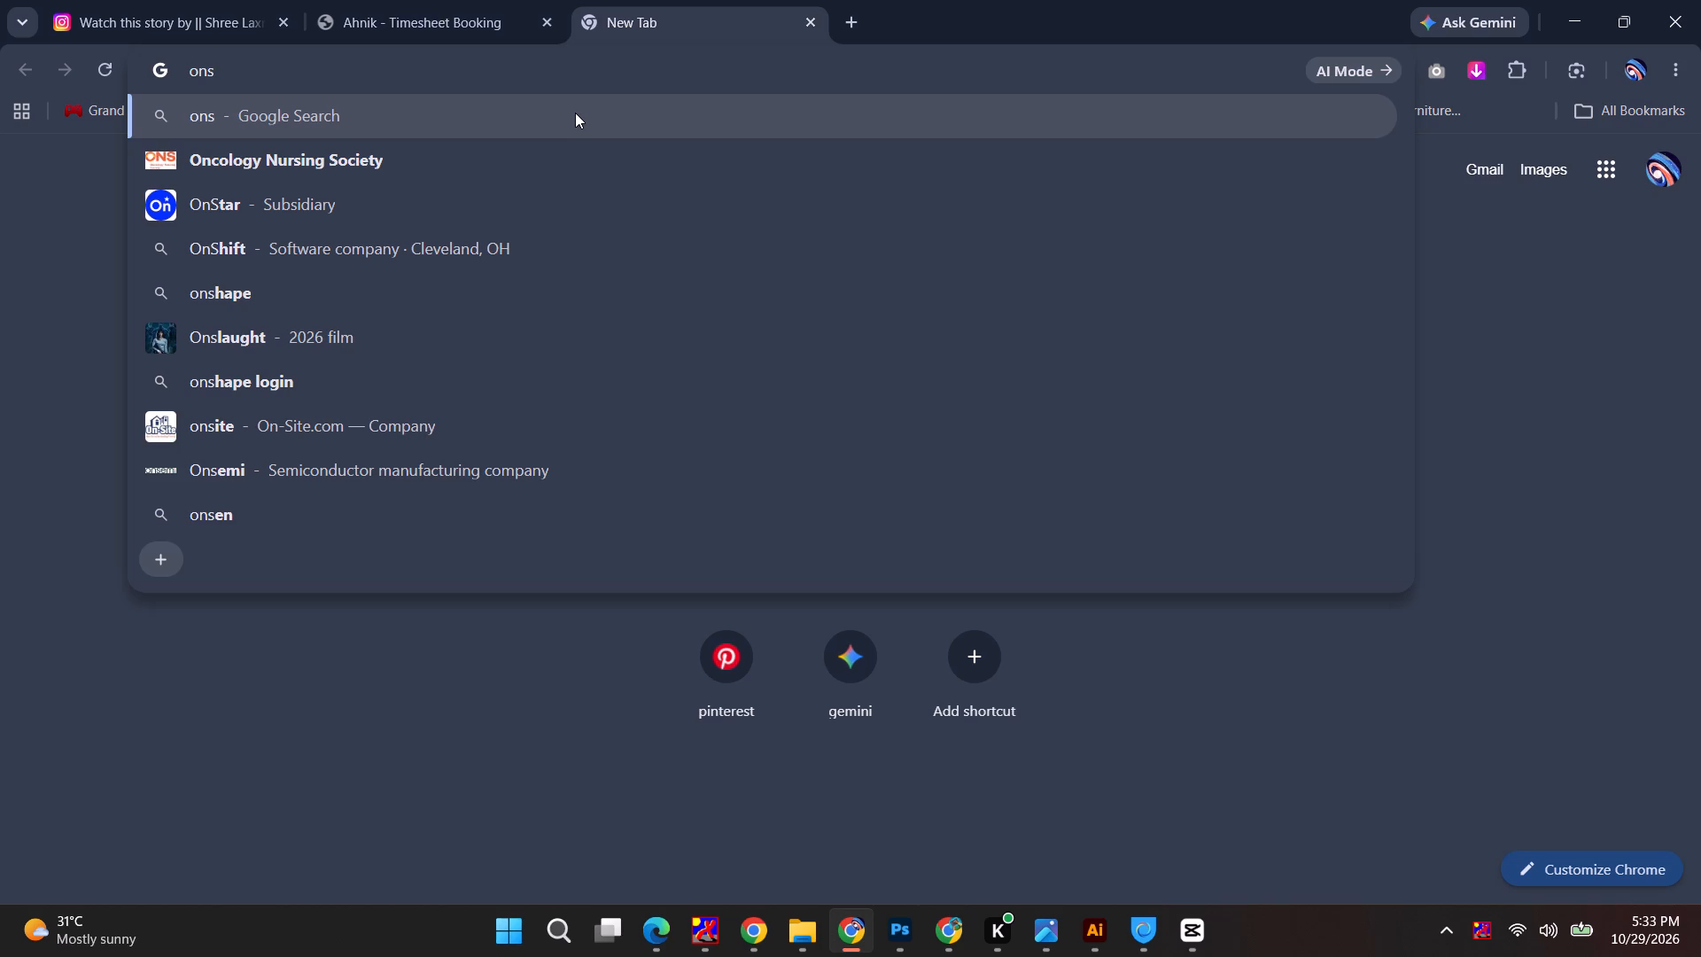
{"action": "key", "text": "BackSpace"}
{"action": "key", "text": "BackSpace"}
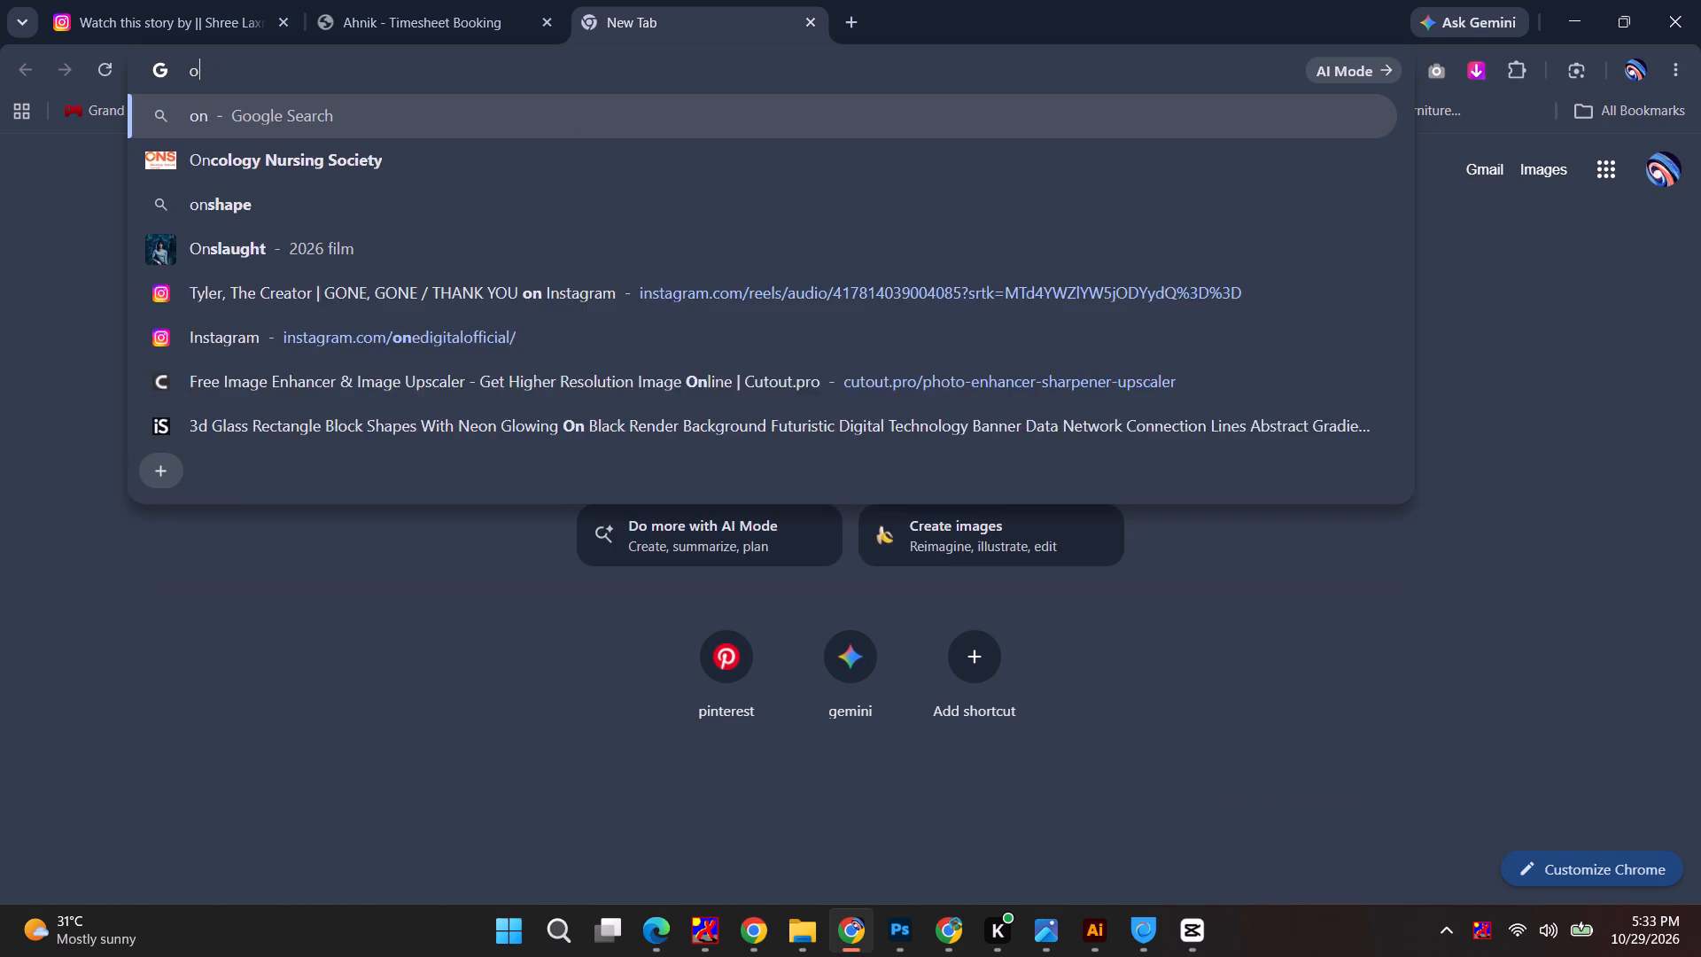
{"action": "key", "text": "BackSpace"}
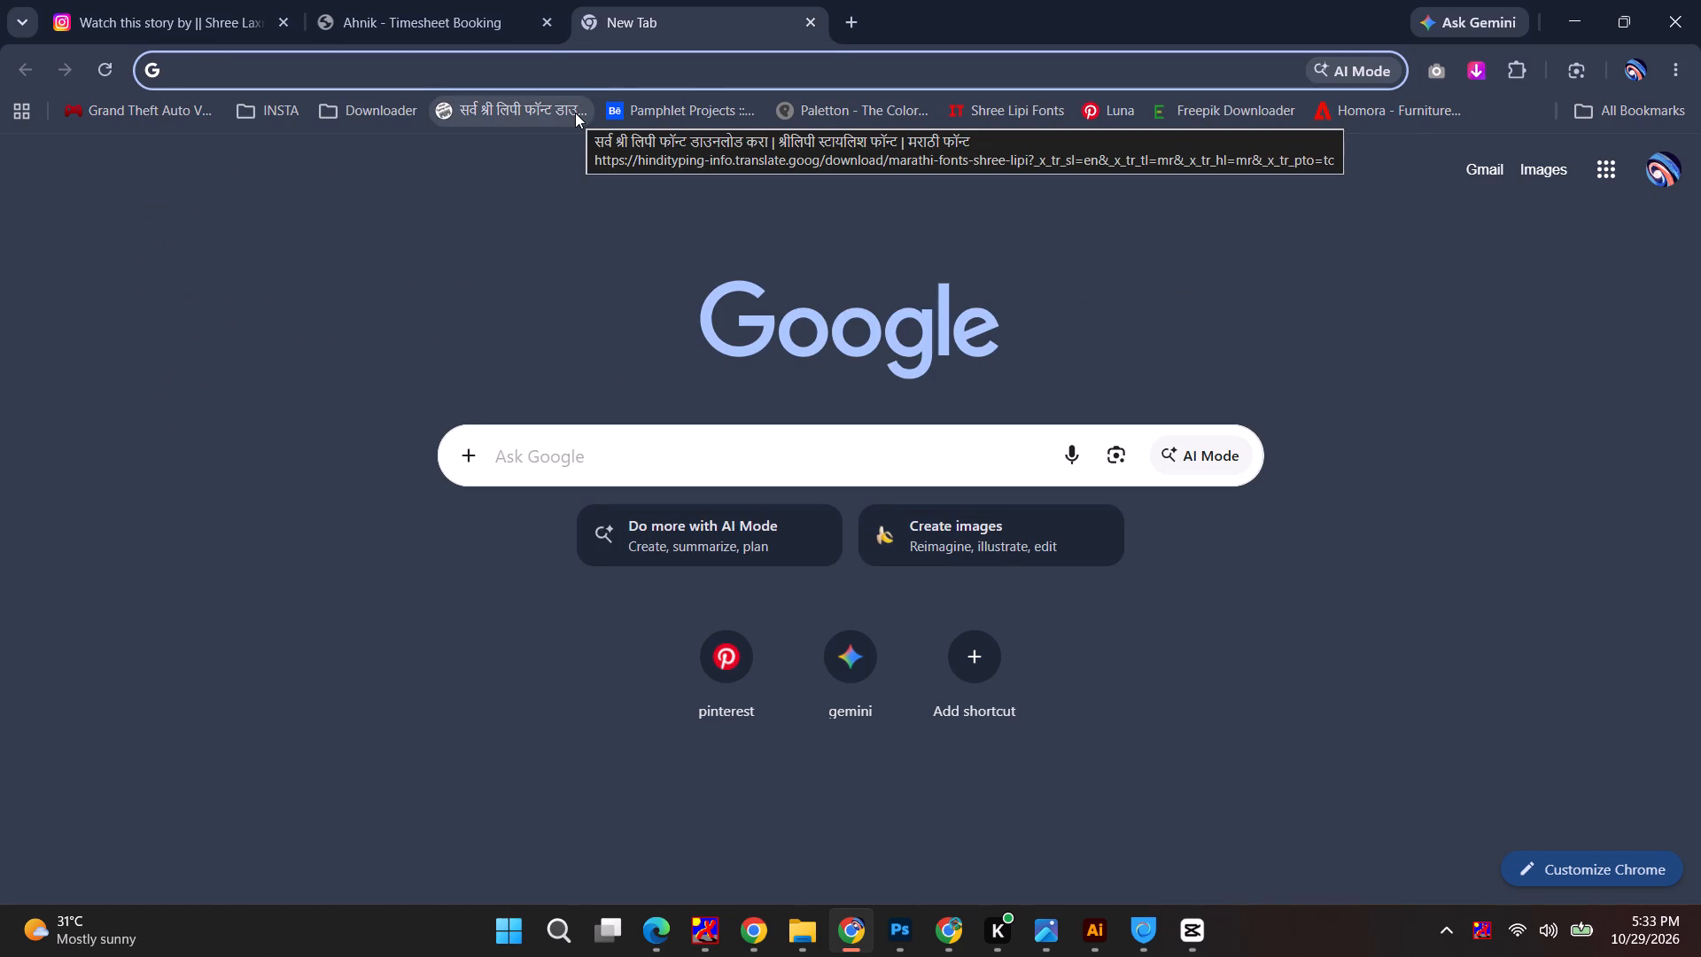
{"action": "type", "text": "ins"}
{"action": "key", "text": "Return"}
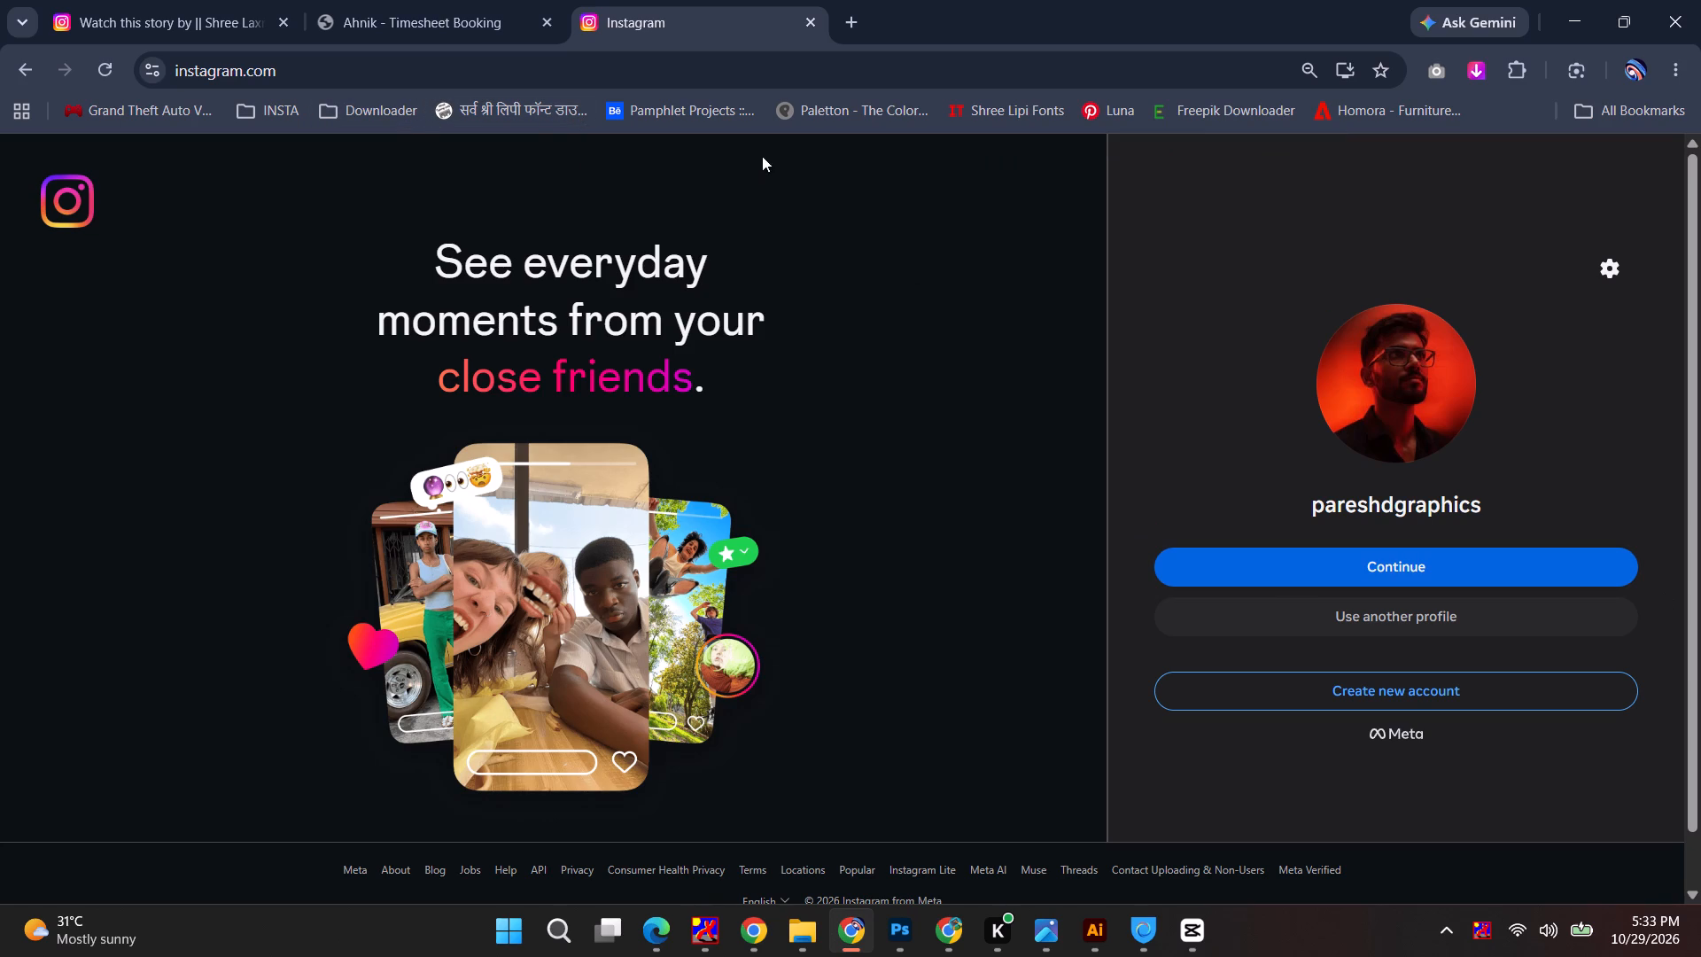
Search Google for "instagram audio downloader" in the same tab, replacing the Instagram address.
{"action": "left_click", "coordinate": [602, 89]}
{"action": "double_click", "coordinate": [602, 70]}
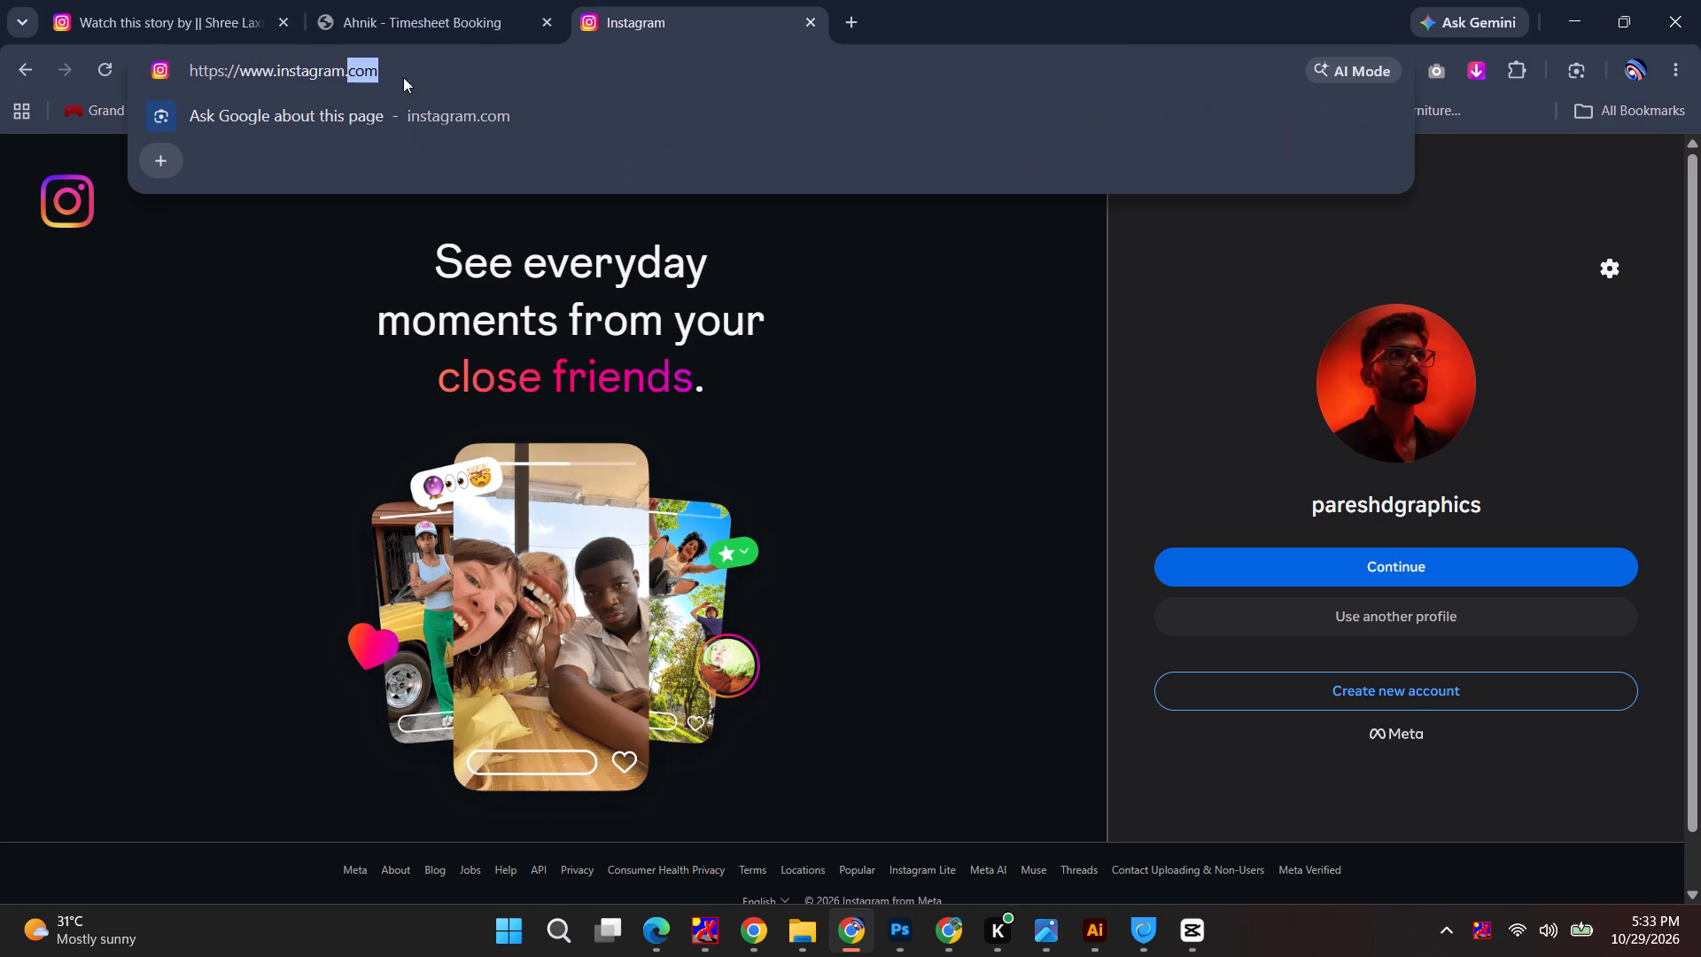
{"action": "key", "text": "ctrl+a"}
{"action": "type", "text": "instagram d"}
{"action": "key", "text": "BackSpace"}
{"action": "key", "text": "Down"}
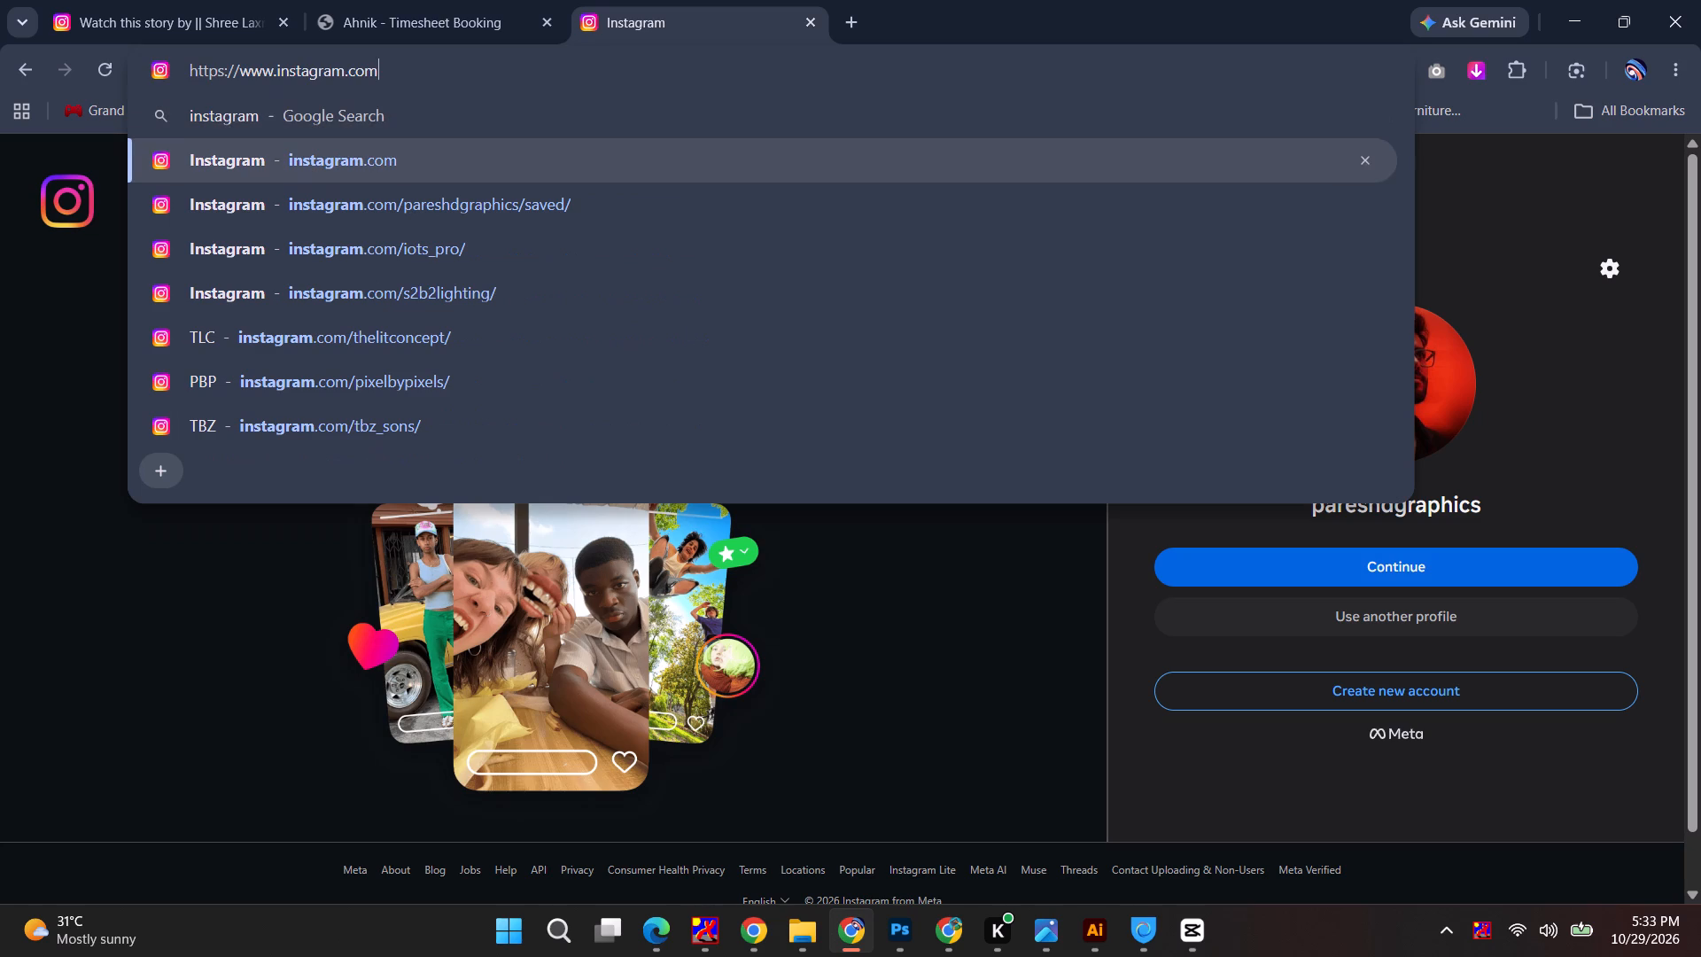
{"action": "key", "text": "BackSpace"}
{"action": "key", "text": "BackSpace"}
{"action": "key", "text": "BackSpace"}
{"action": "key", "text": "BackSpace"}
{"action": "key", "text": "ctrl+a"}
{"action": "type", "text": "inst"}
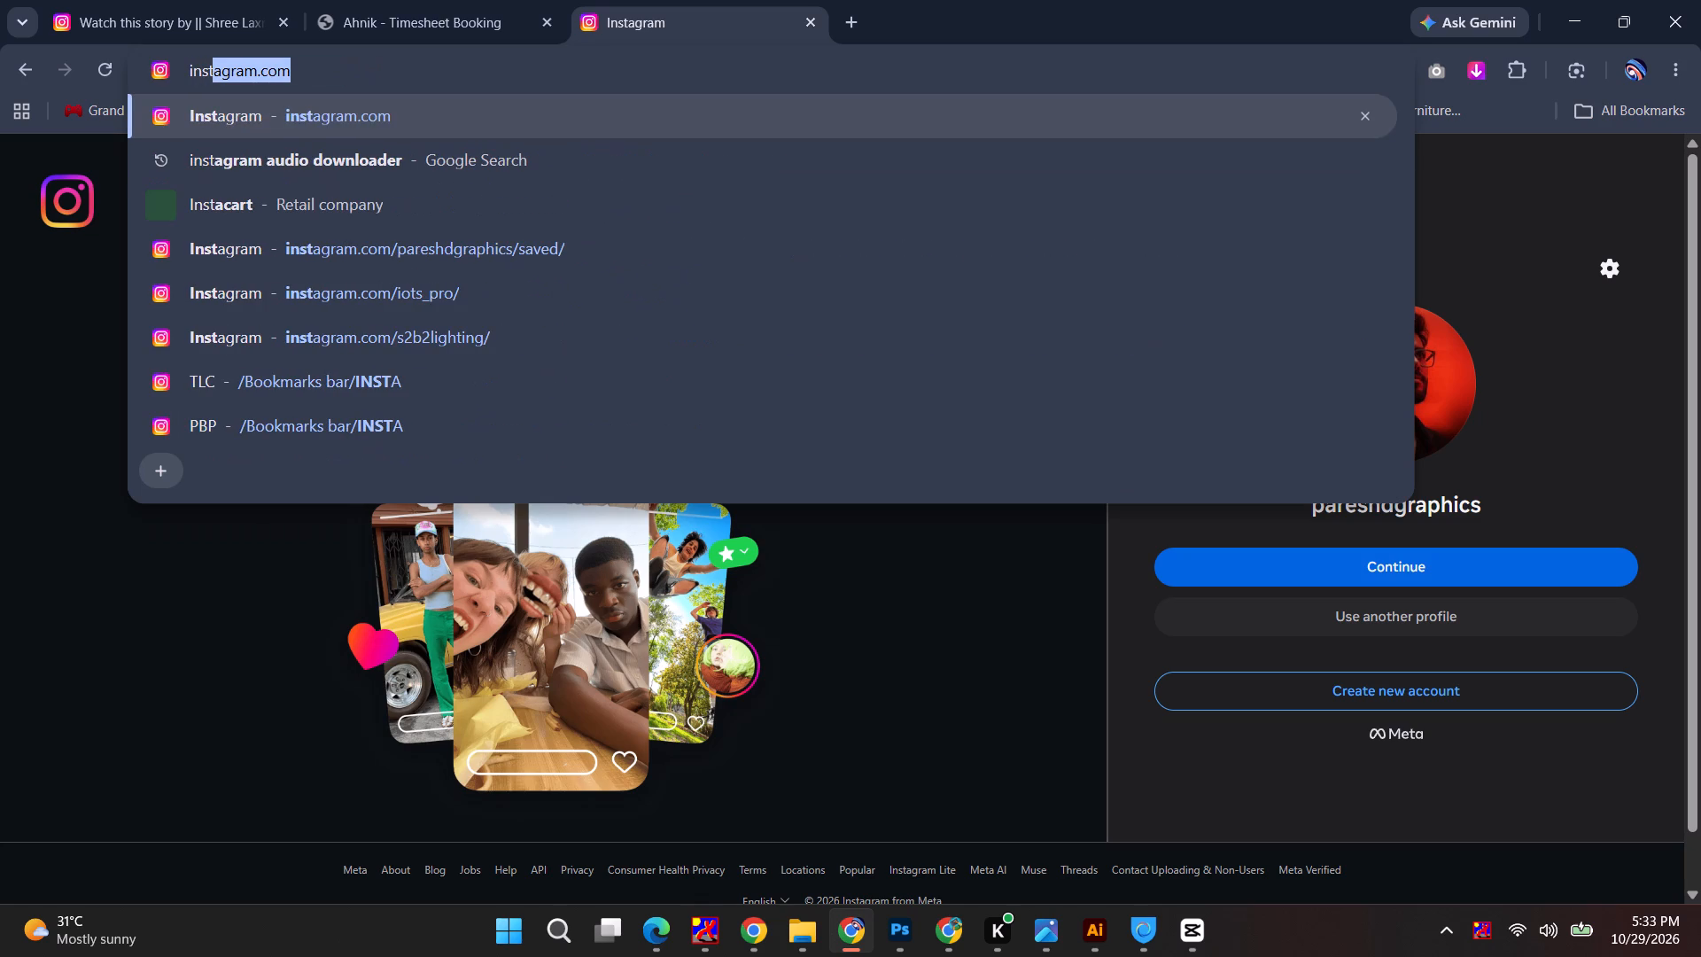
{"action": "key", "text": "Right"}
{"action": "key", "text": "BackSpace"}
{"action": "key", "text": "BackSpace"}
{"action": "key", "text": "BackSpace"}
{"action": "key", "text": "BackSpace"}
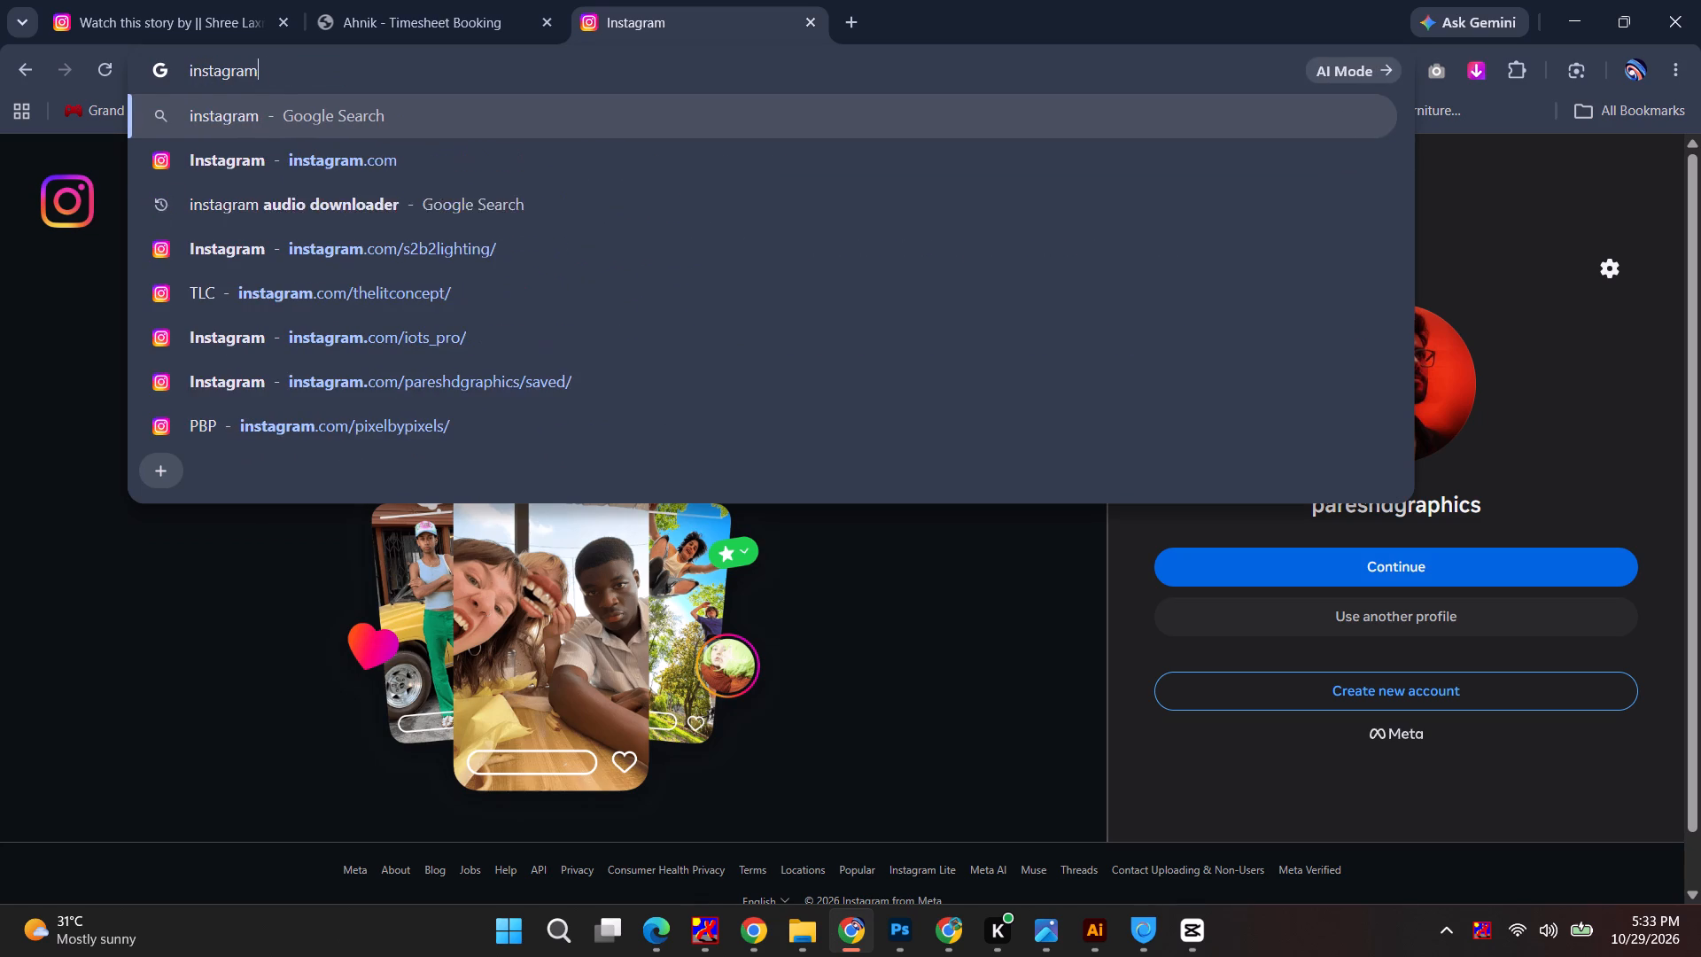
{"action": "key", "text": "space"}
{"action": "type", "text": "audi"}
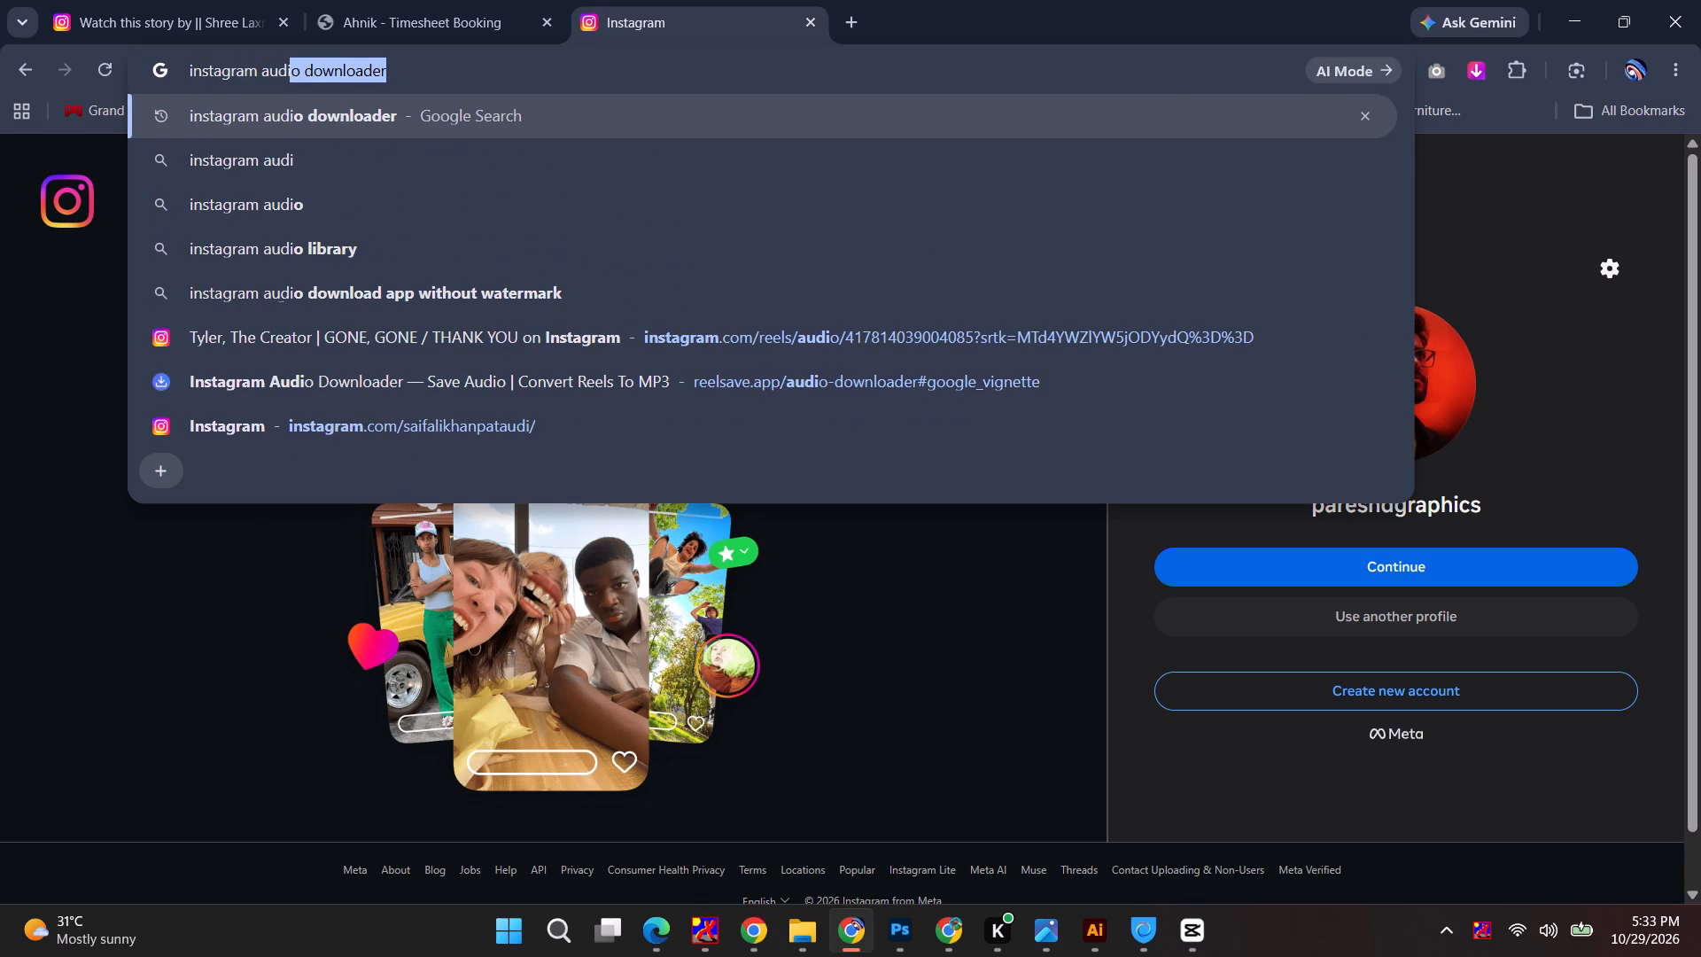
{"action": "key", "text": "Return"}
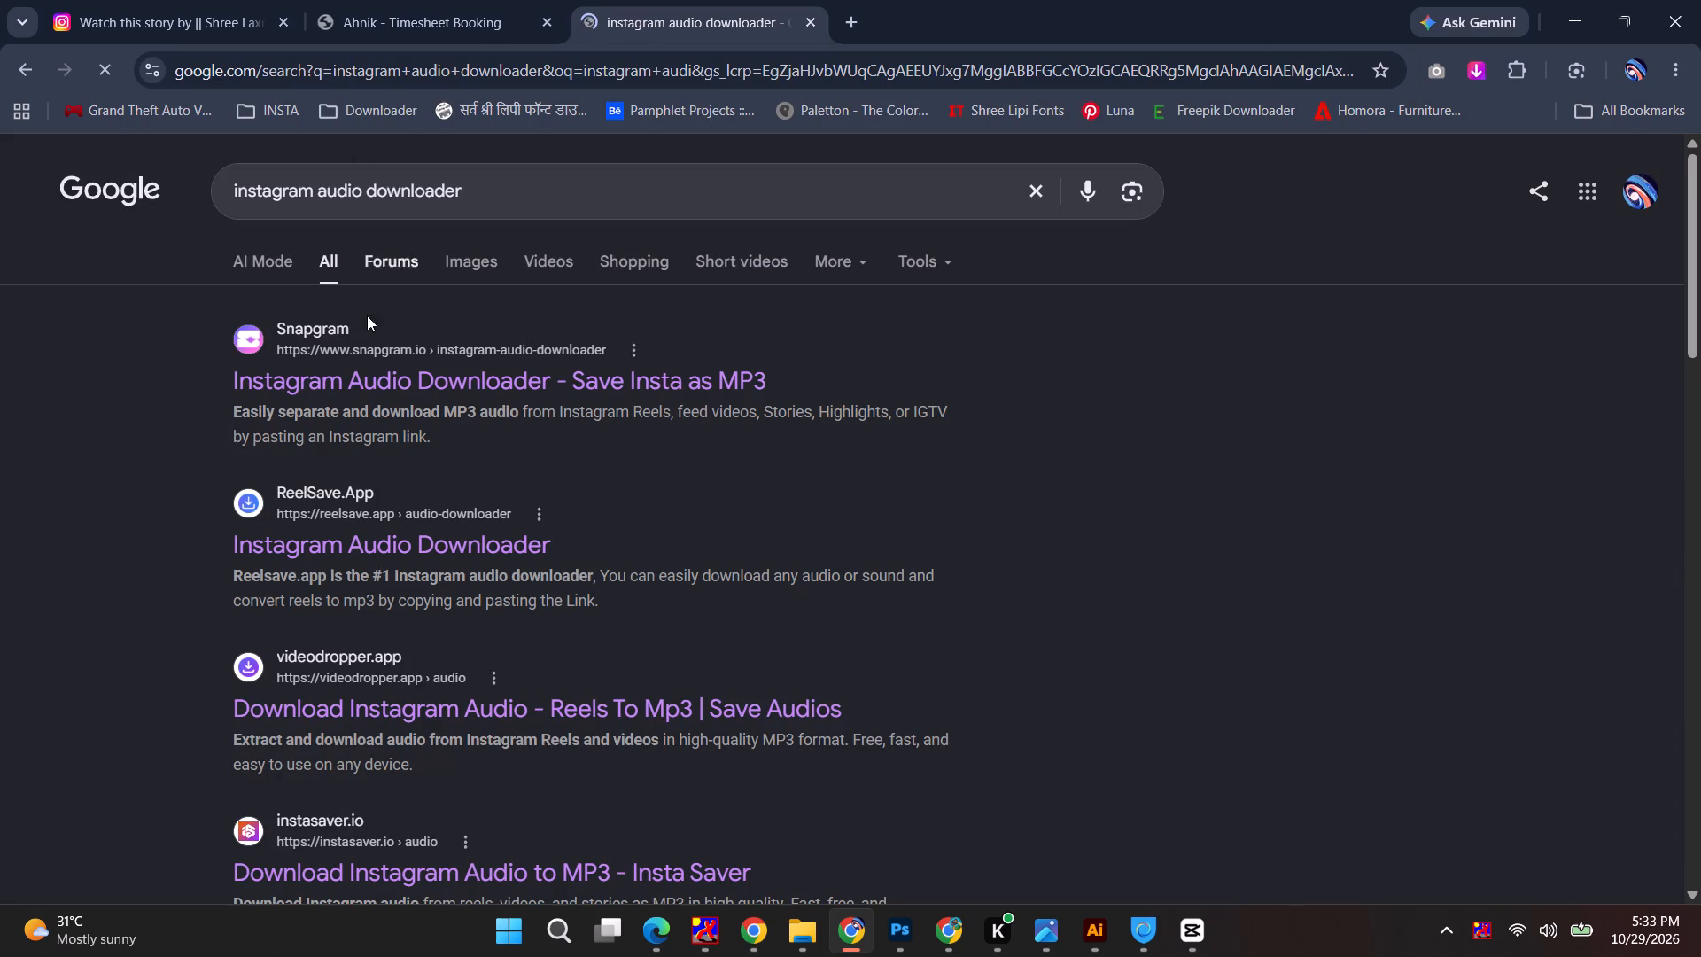
Open the videodropper.app audio downloader from the search results and submit the copied reel link.
{"action": "left_click", "coordinate": [454, 699]}
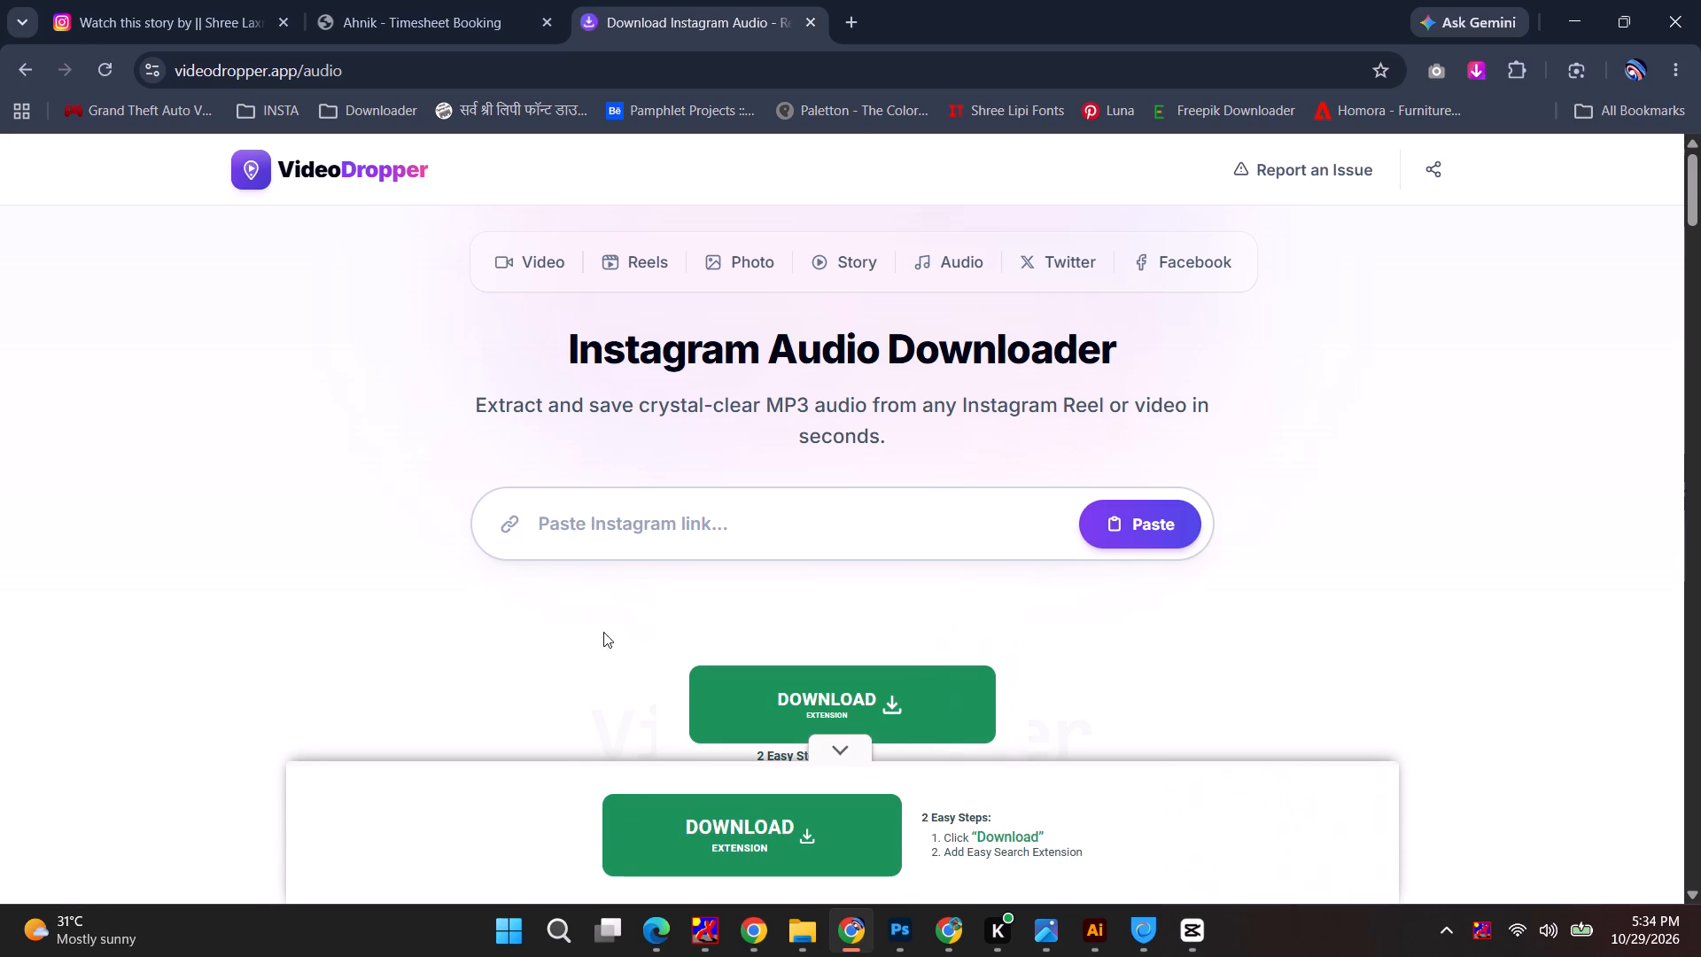
{"action": "left_click", "coordinate": [678, 532]}
{"action": "key", "text": "ctrl+v"}
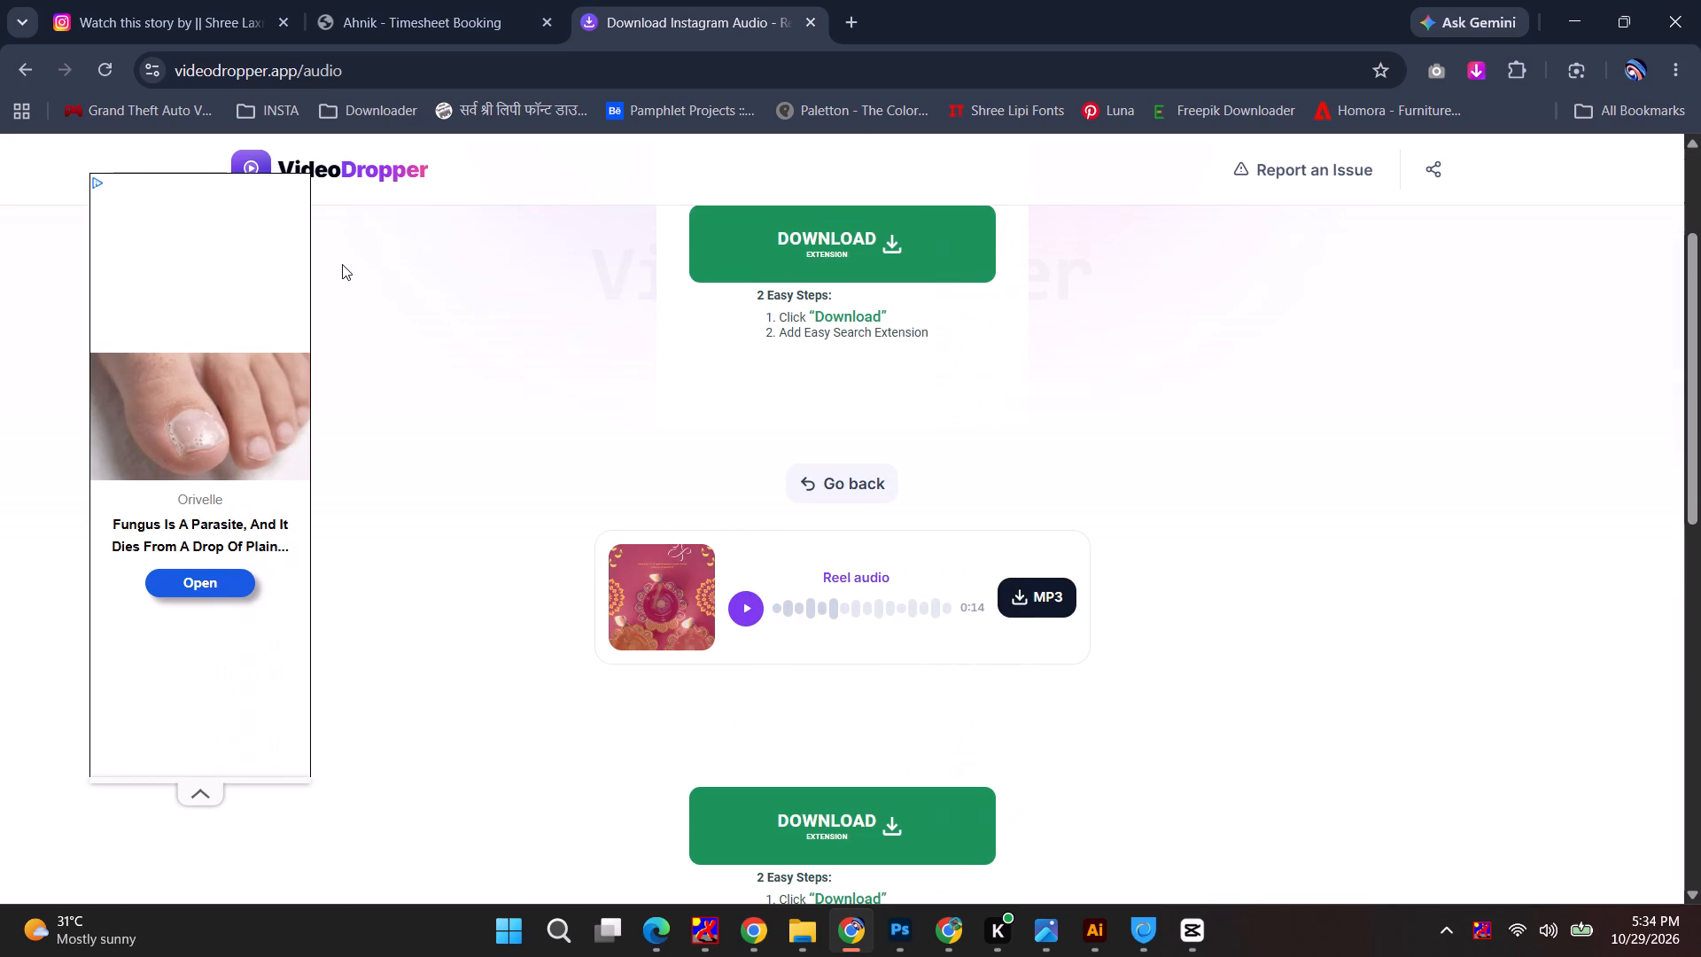
Download the reel's audio as MP3 and dismiss the advertisement overlay.
{"action": "left_click", "coordinate": [1029, 599]}
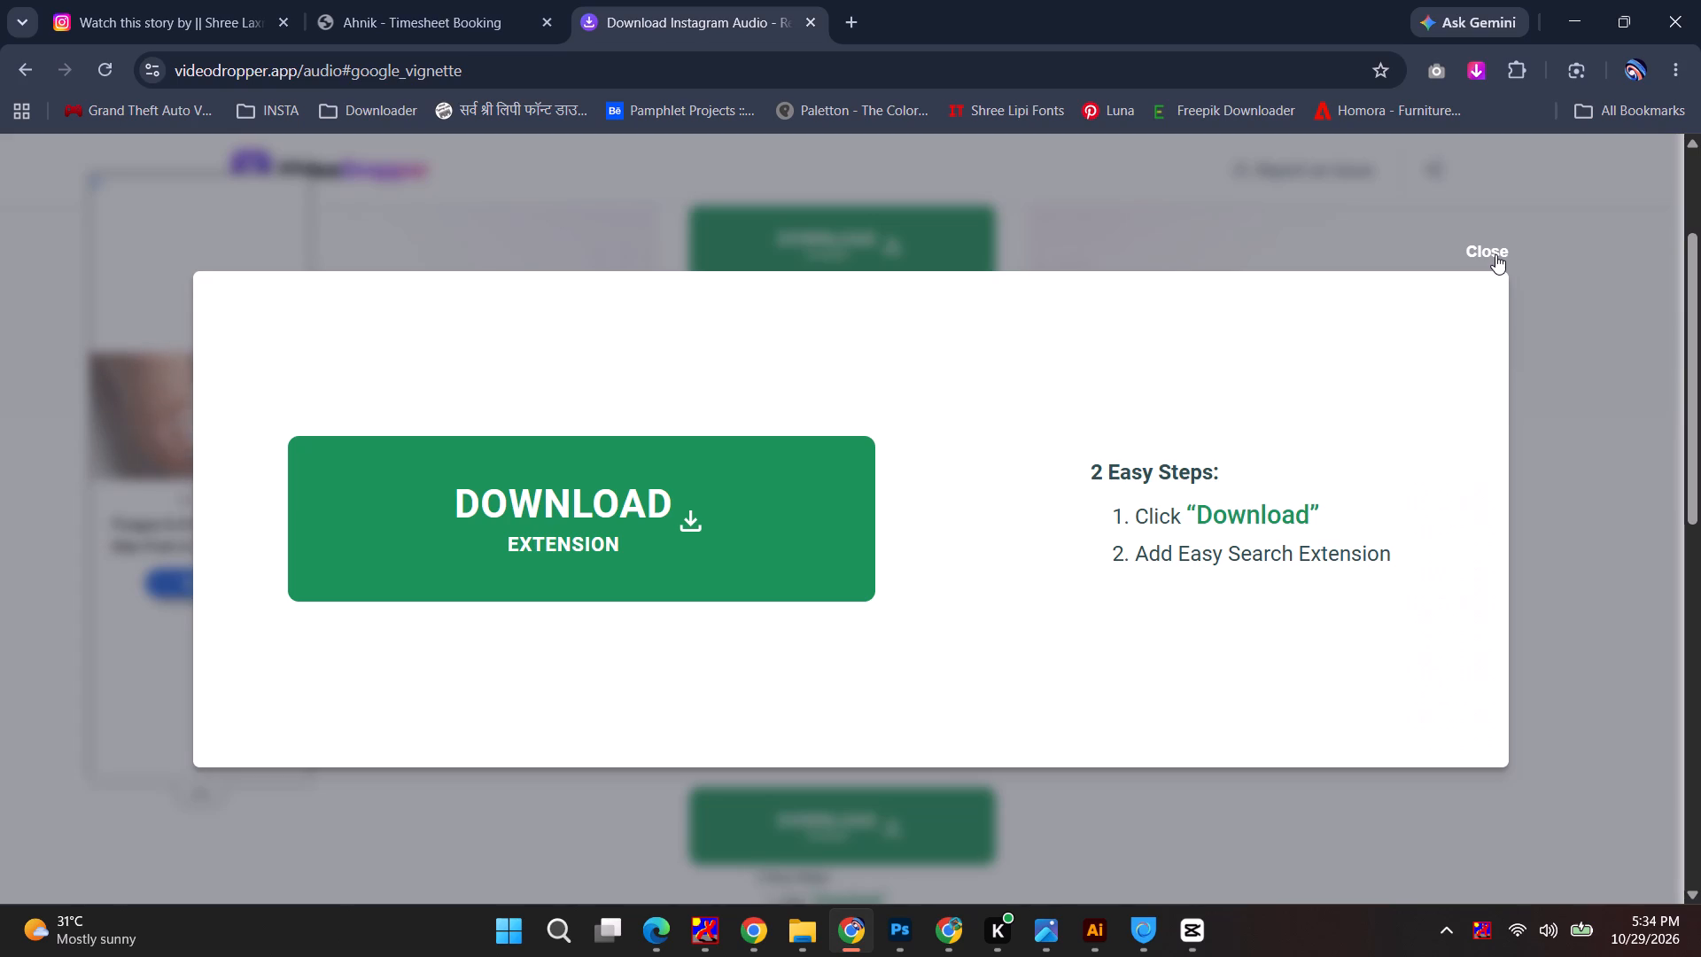
{"action": "left_click", "coordinate": [1495, 254]}
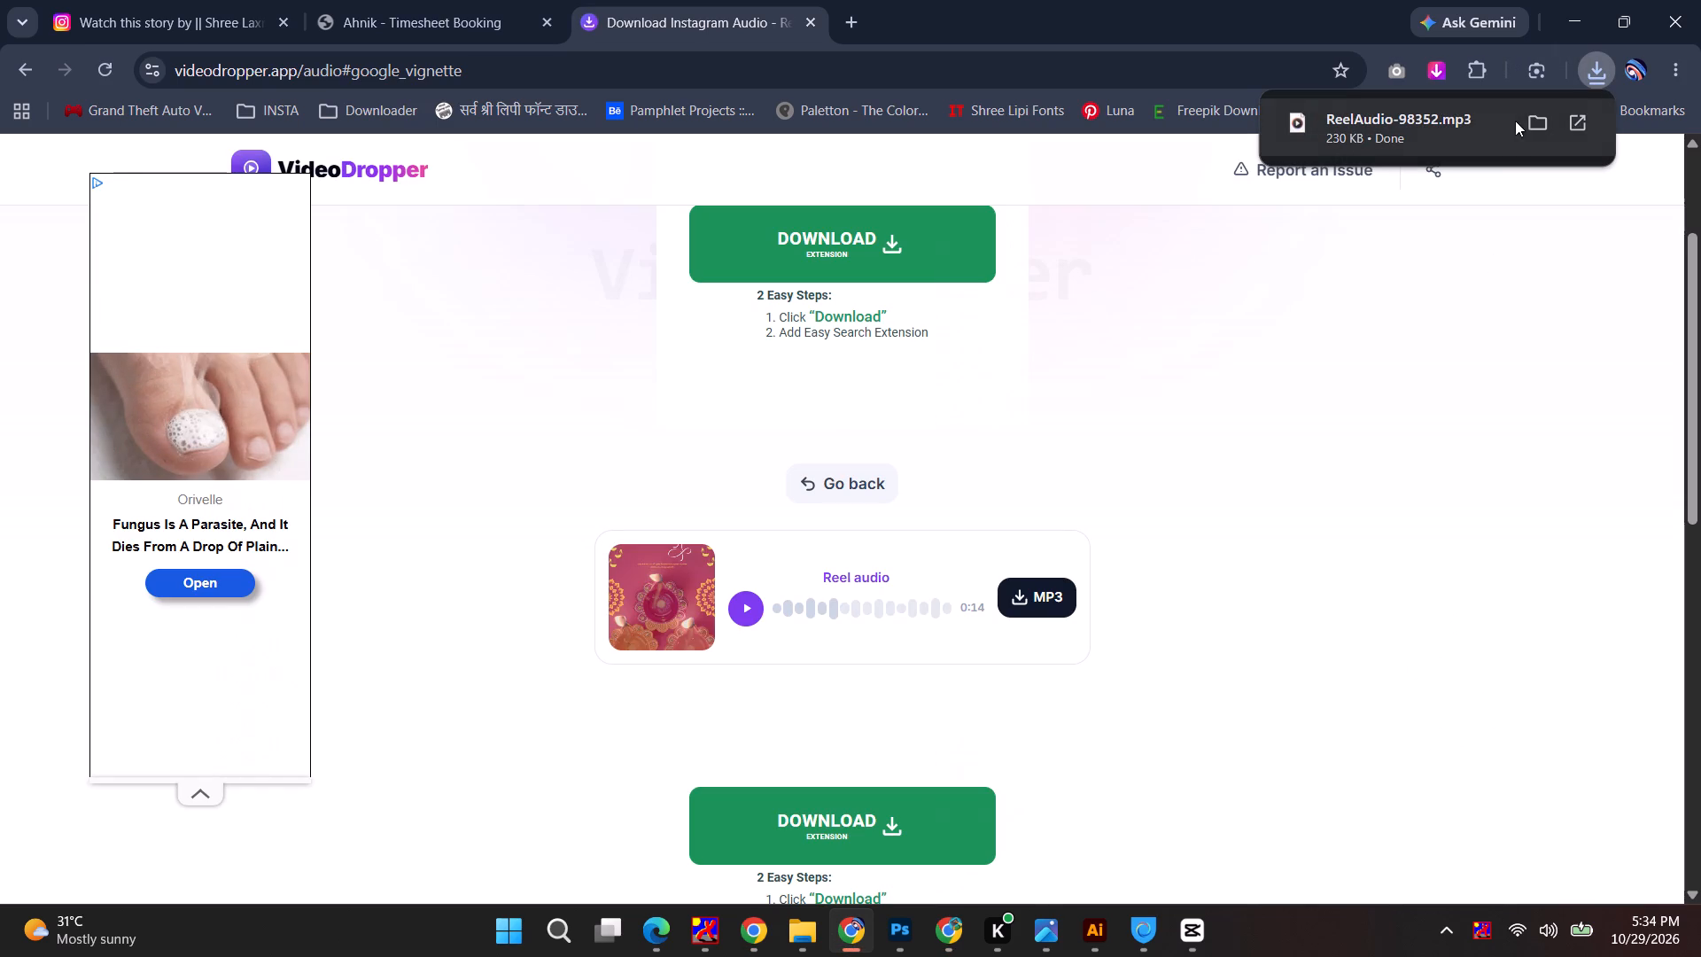
Open the downloaded MP3 in Media Player to listen to it.
{"action": "left_click", "coordinate": [1586, 118]}
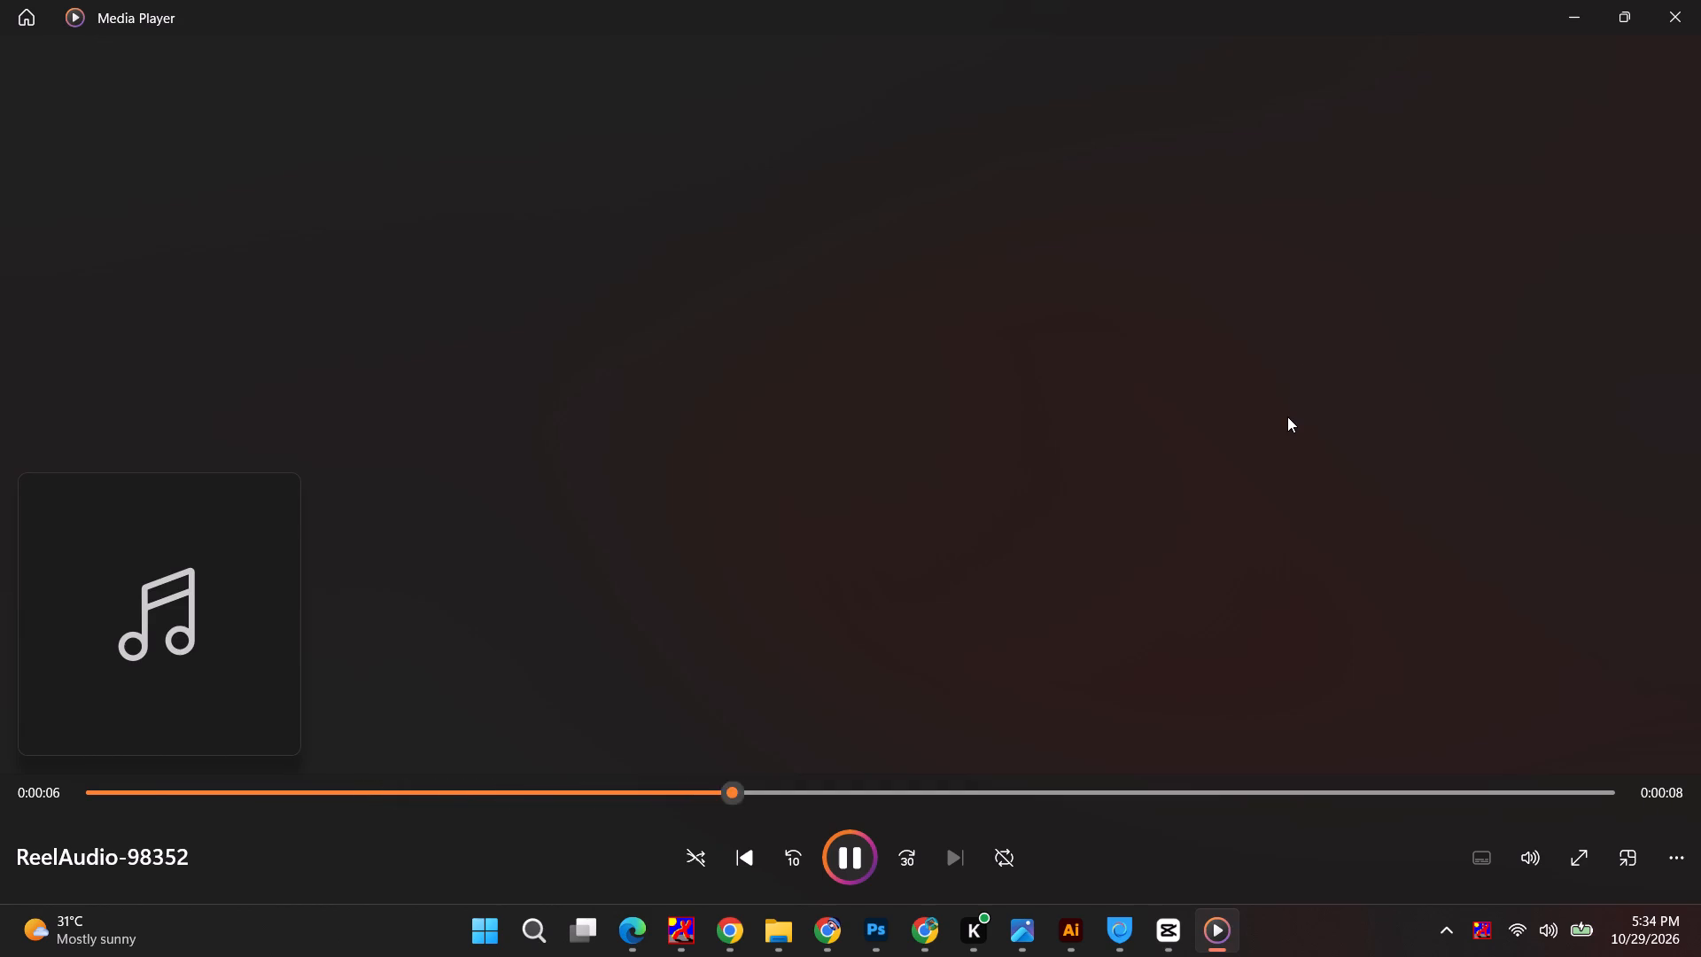
Close the media player playing ReelAudio-98352 and return to the VideoDropper page in the browser.
{"action": "left_click", "coordinate": [1685, 33]}
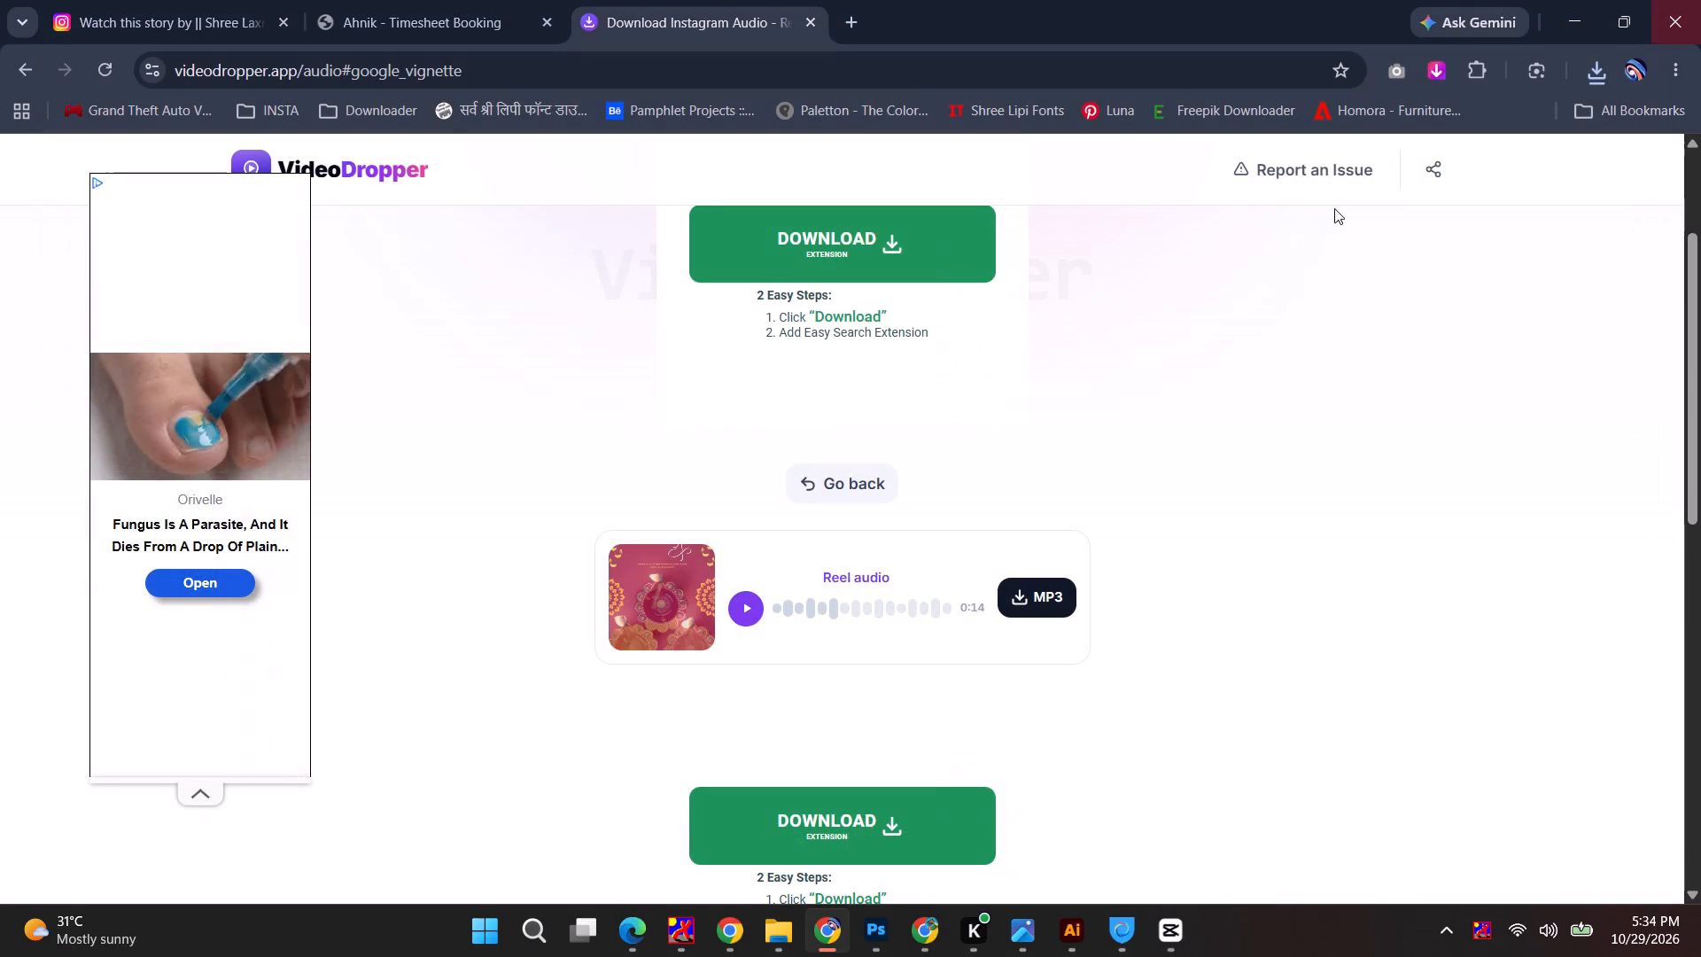
Show the browser's recent download history to access the downloaded ReelAudio-98352.mp3 file.
{"action": "left_click", "coordinate": [1590, 71]}
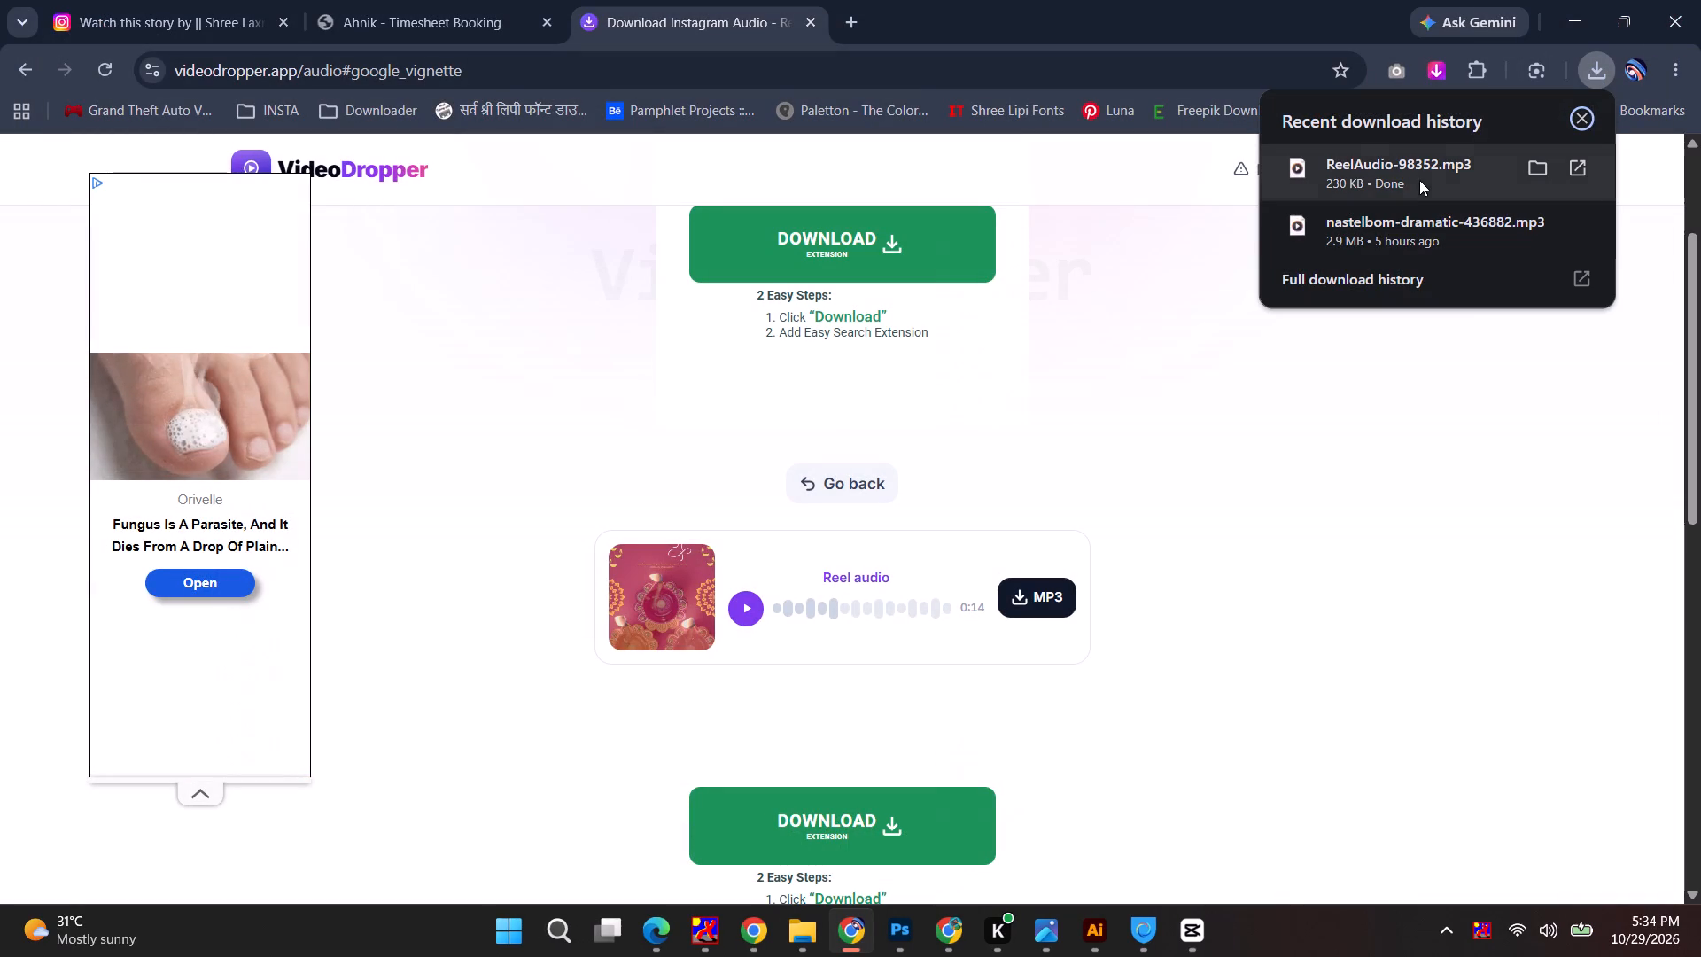
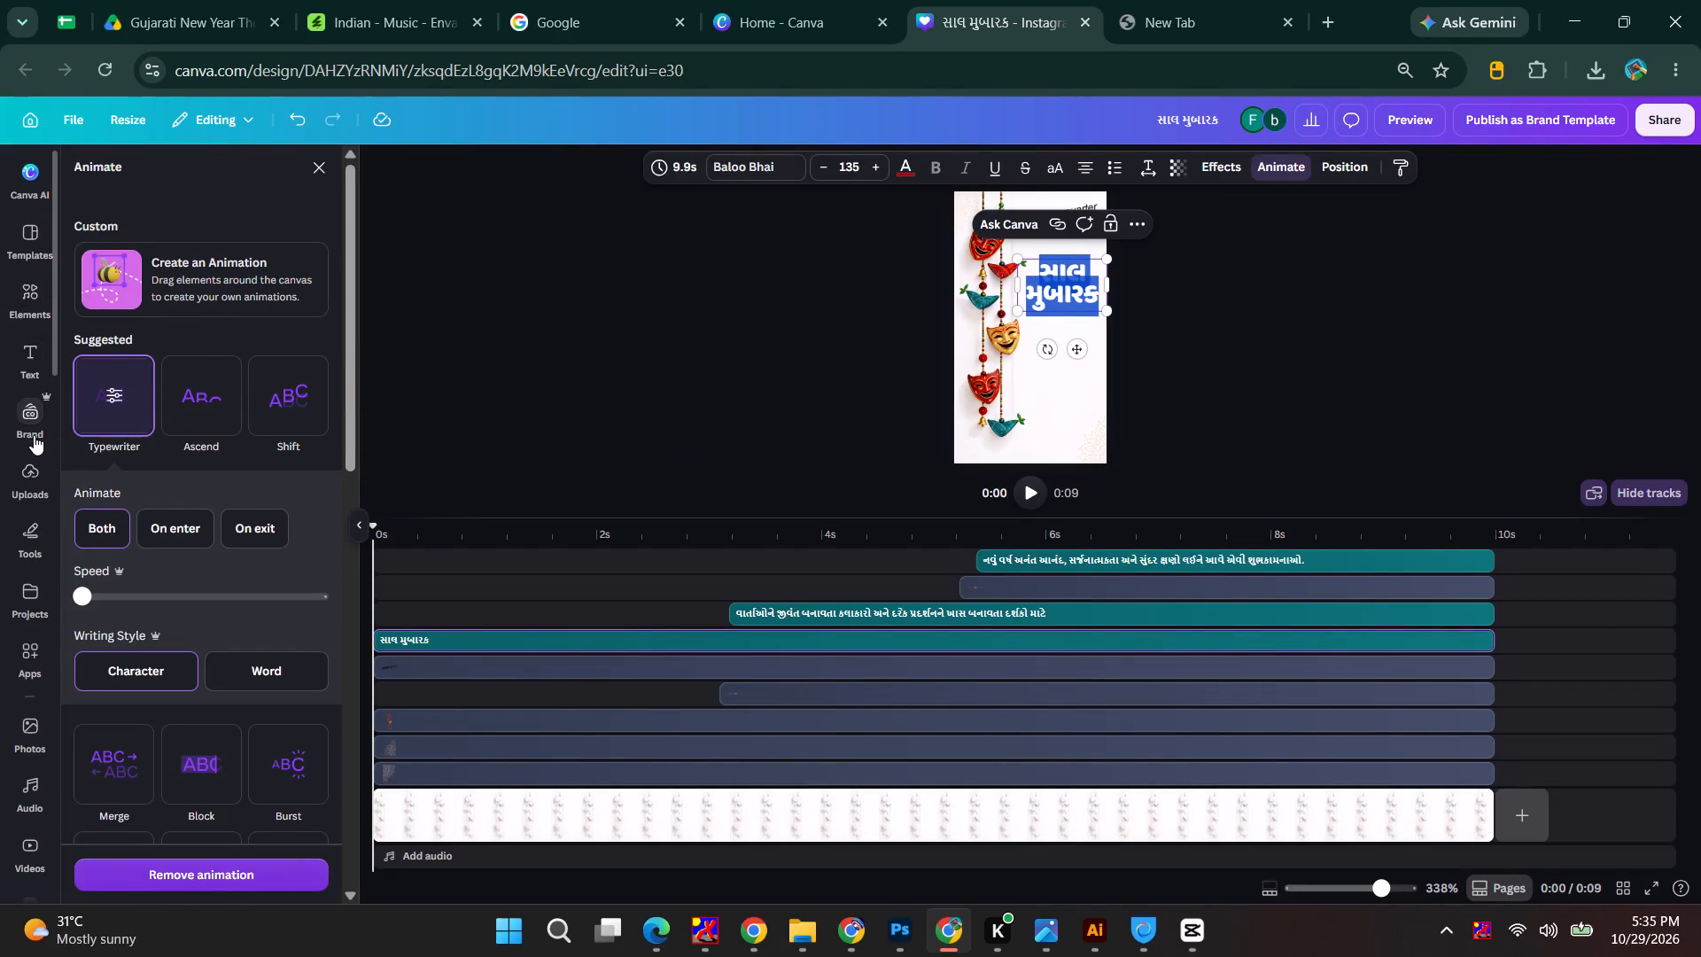
Show the uploaded audio files in the Canva design.
{"action": "left_click", "coordinate": [28, 479]}
{"action": "left_click", "coordinate": [197, 313]}
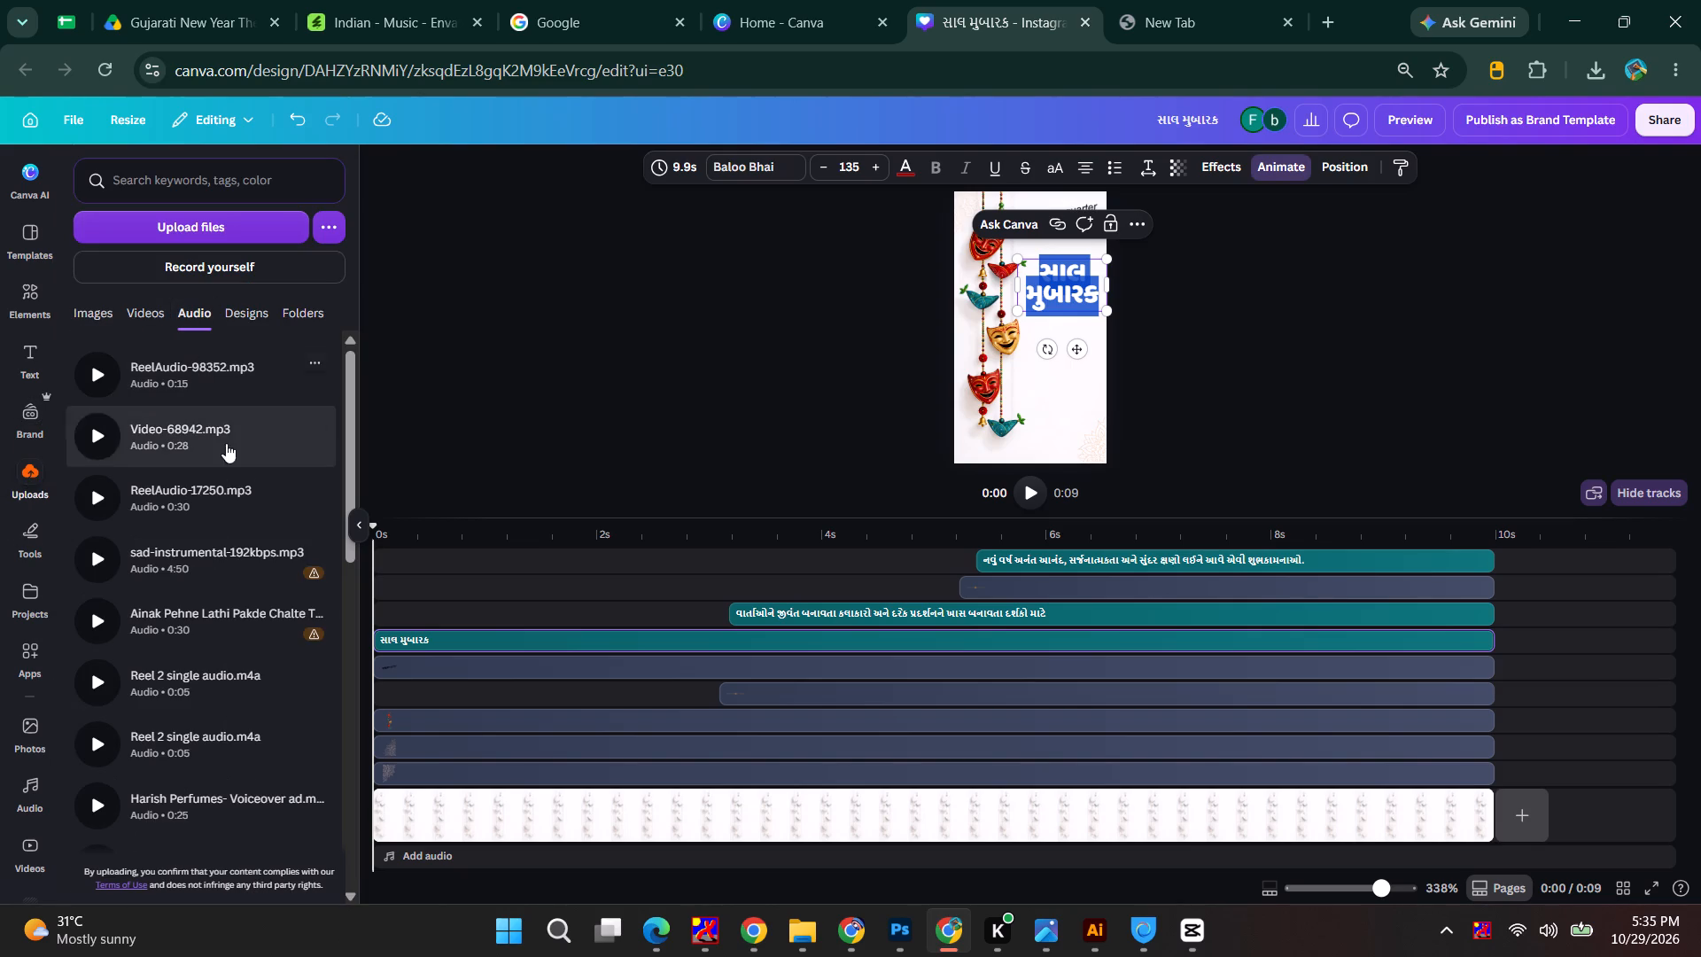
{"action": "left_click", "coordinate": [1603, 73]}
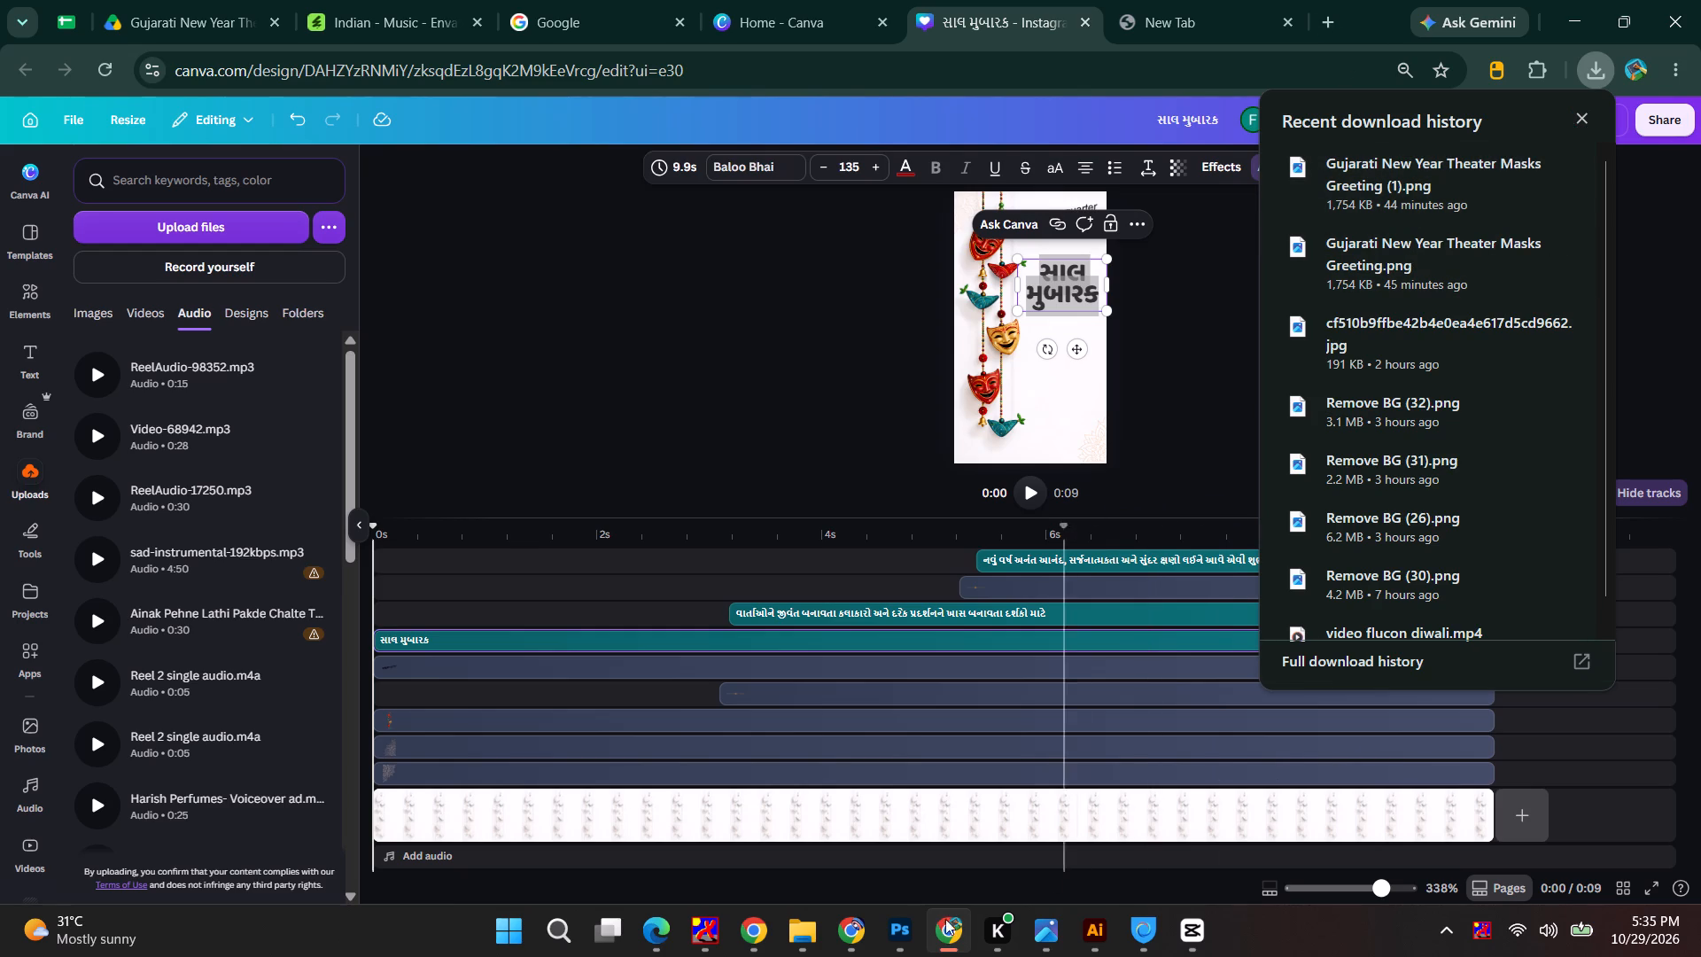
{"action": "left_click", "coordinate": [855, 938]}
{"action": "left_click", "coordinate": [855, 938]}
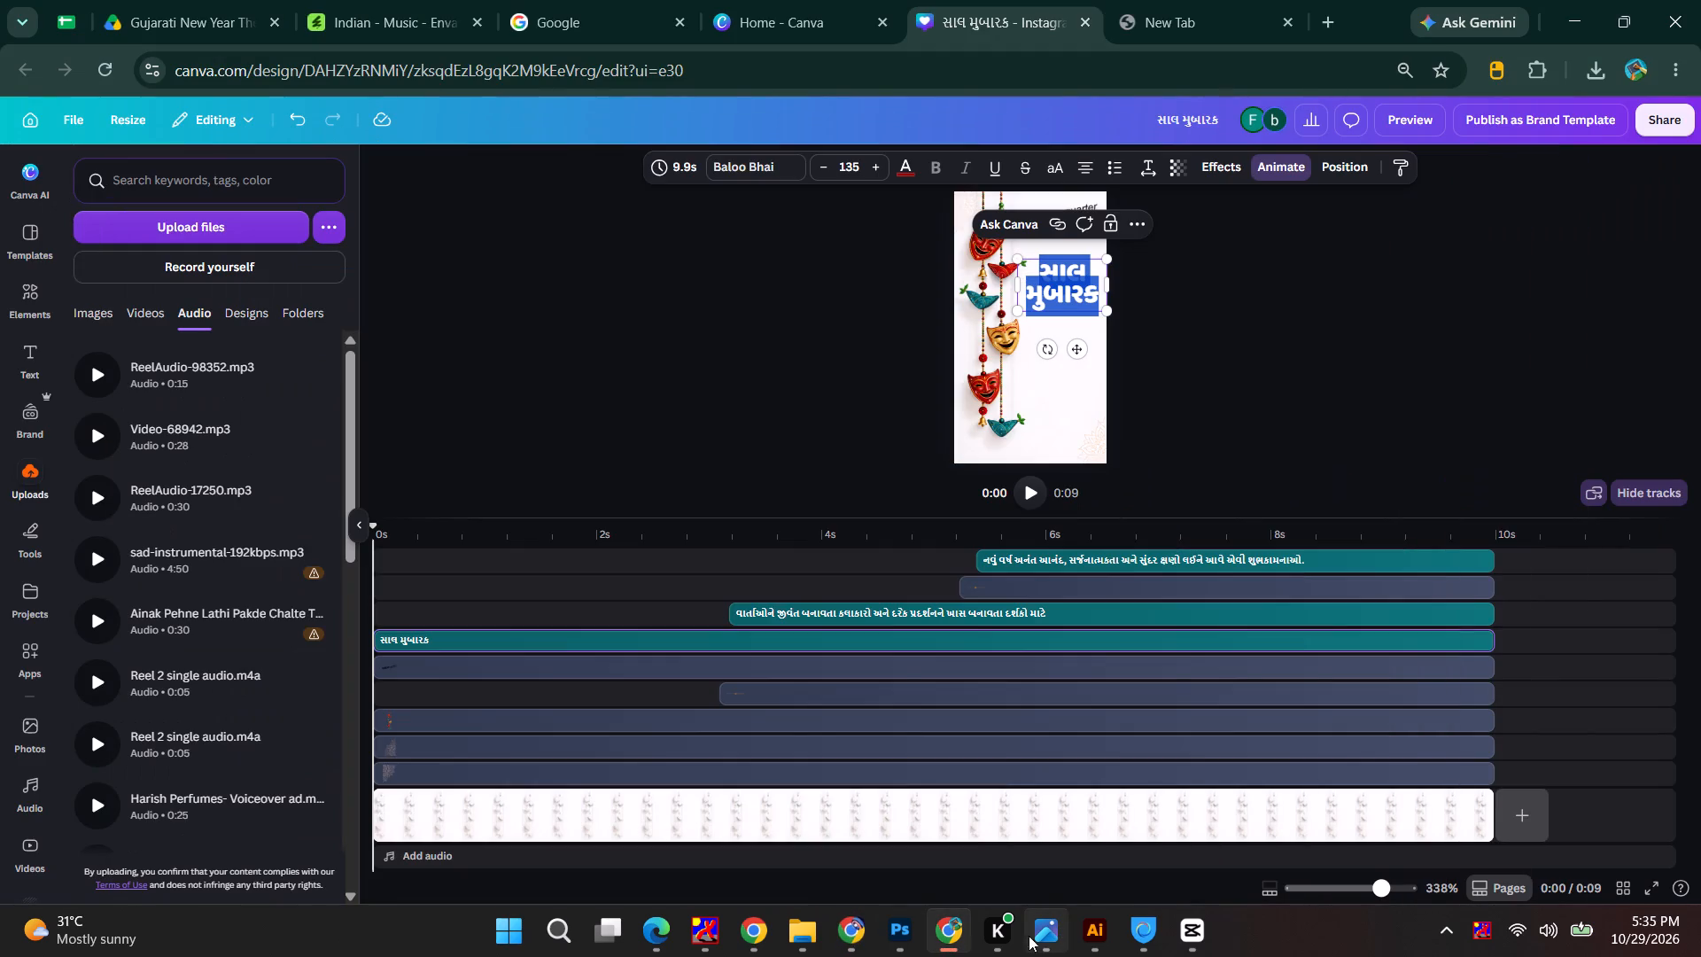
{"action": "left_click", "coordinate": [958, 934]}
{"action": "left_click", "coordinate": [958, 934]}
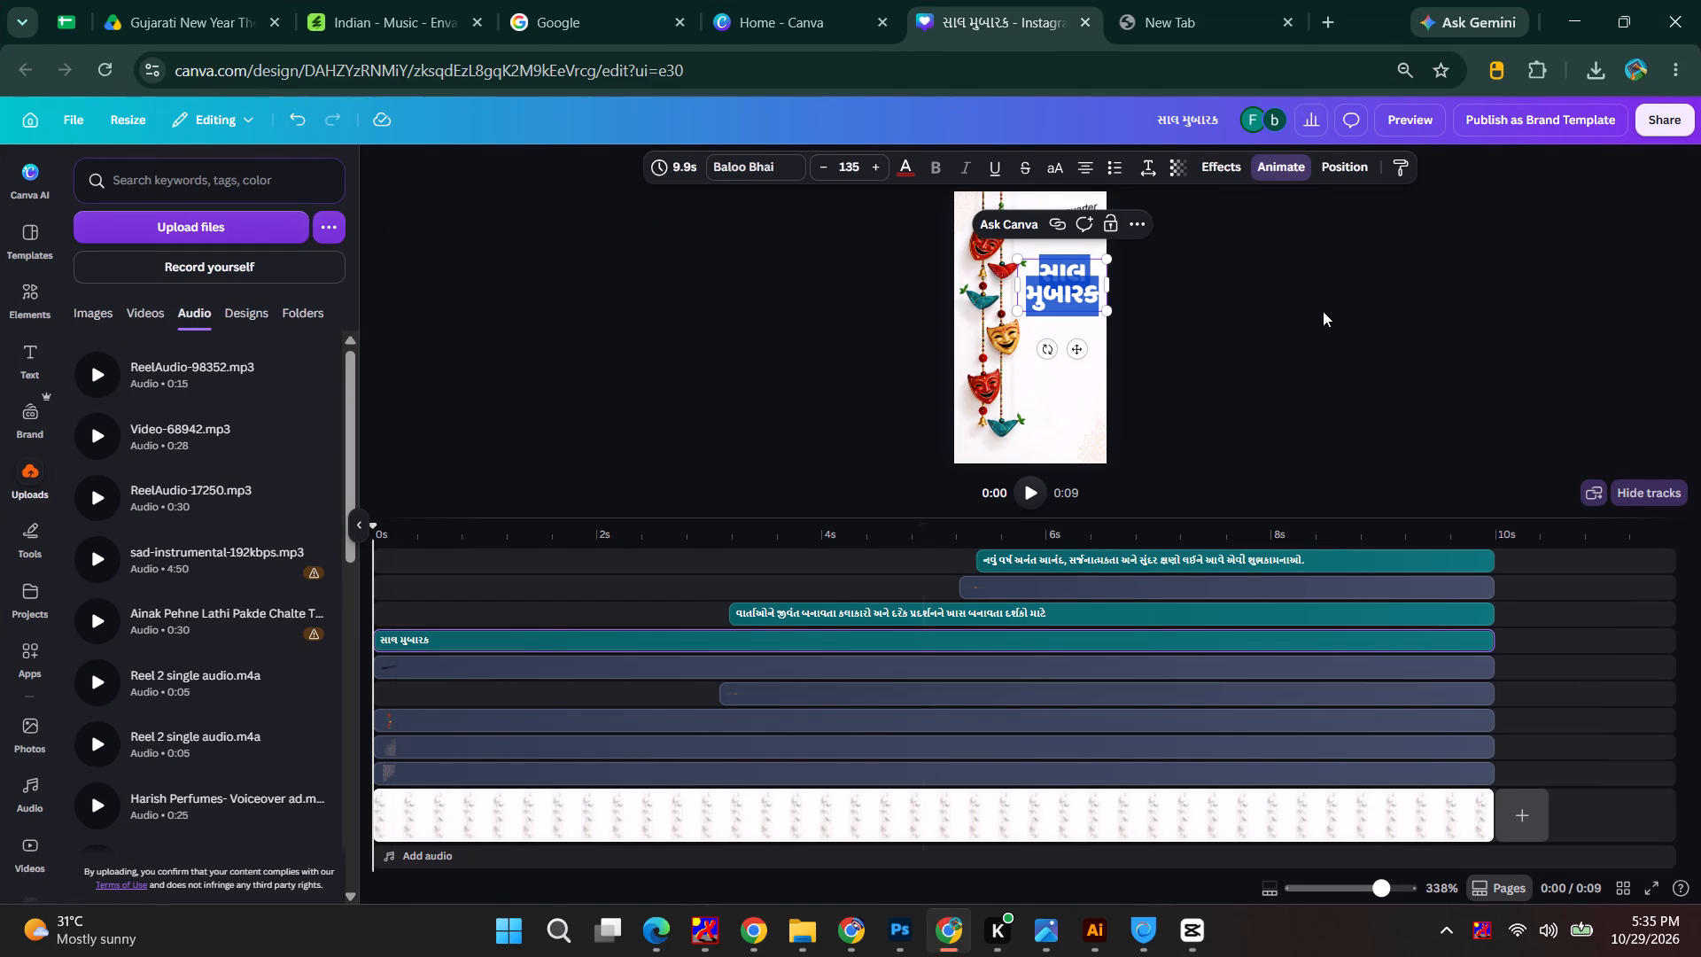
Upload ReelAudio-98352.mp3 from the Downloads folder to the Canva uploads.
{"action": "left_click", "coordinate": [203, 237]}
{"action": "scroll", "coordinate": [587, 376], "scroll_direction": "up", "scroll_amount": 6}
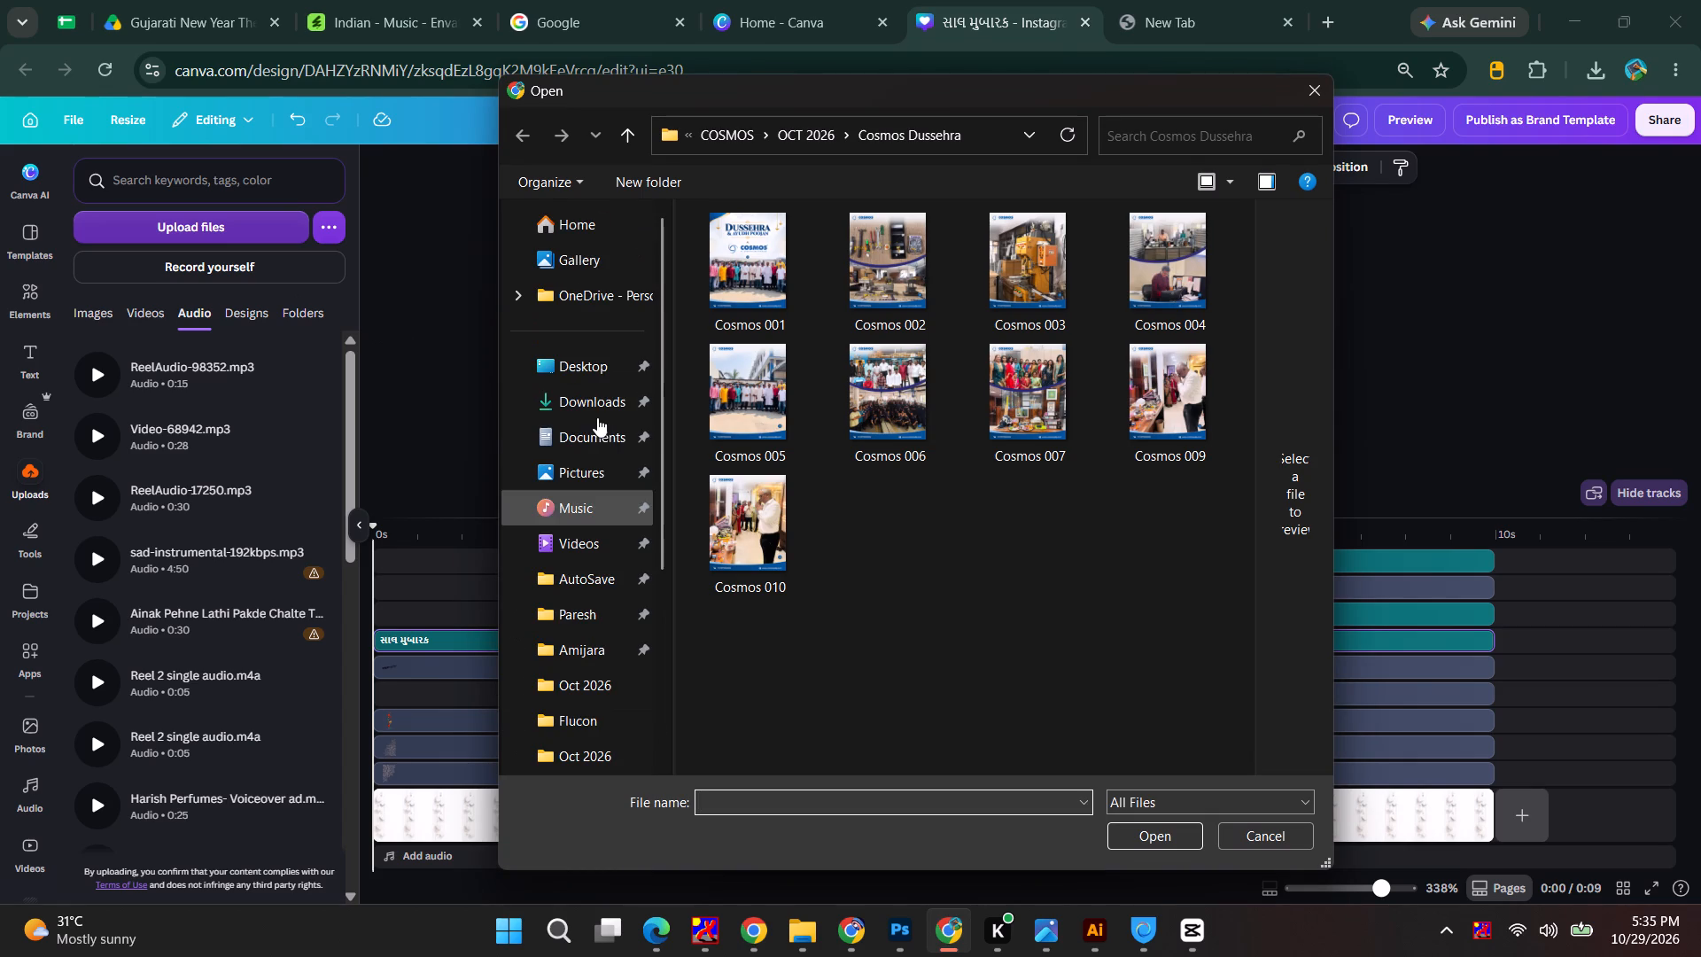
{"action": "left_click", "coordinate": [594, 411]}
{"action": "double_click", "coordinate": [736, 296]}
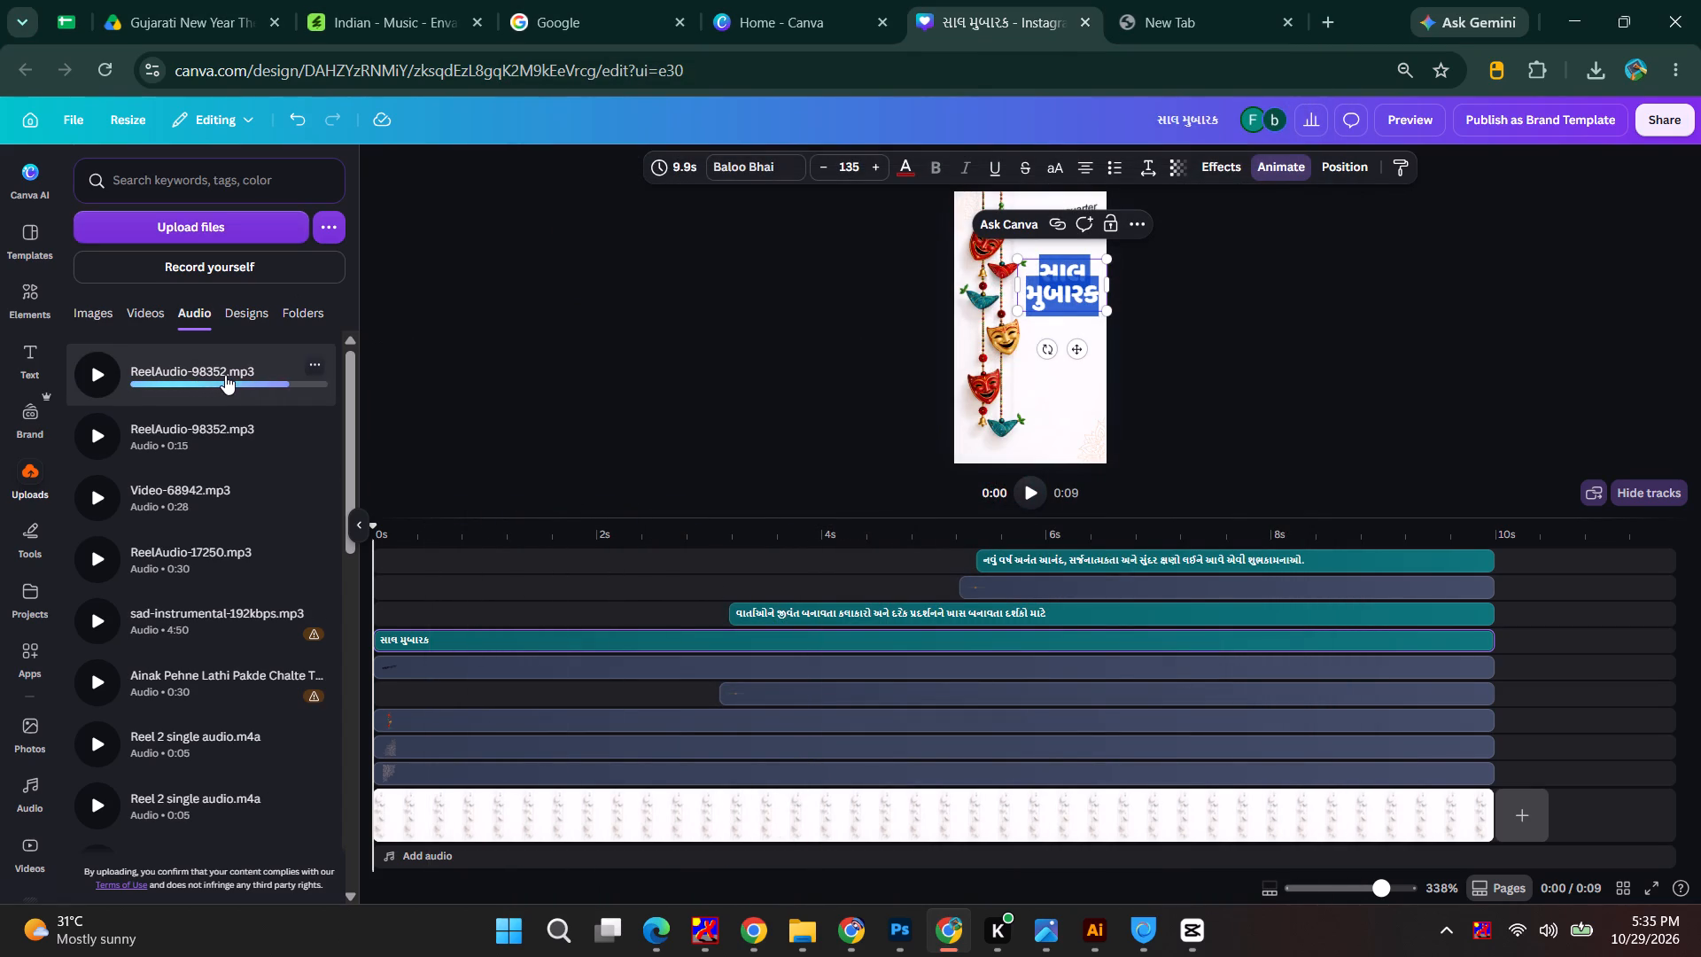
Add the newly uploaded ReelAudio-98352.mp3 to the timeline's audio track, starting at 0 s.
{"action": "scroll", "coordinate": [456, 418], "scroll_direction": "down", "scroll_amount": 1}
{"action": "scroll", "coordinate": [441, 519], "scroll_direction": "down", "scroll_amount": 3}
{"action": "scroll", "coordinate": [452, 688], "scroll_direction": "down", "scroll_amount": 3}
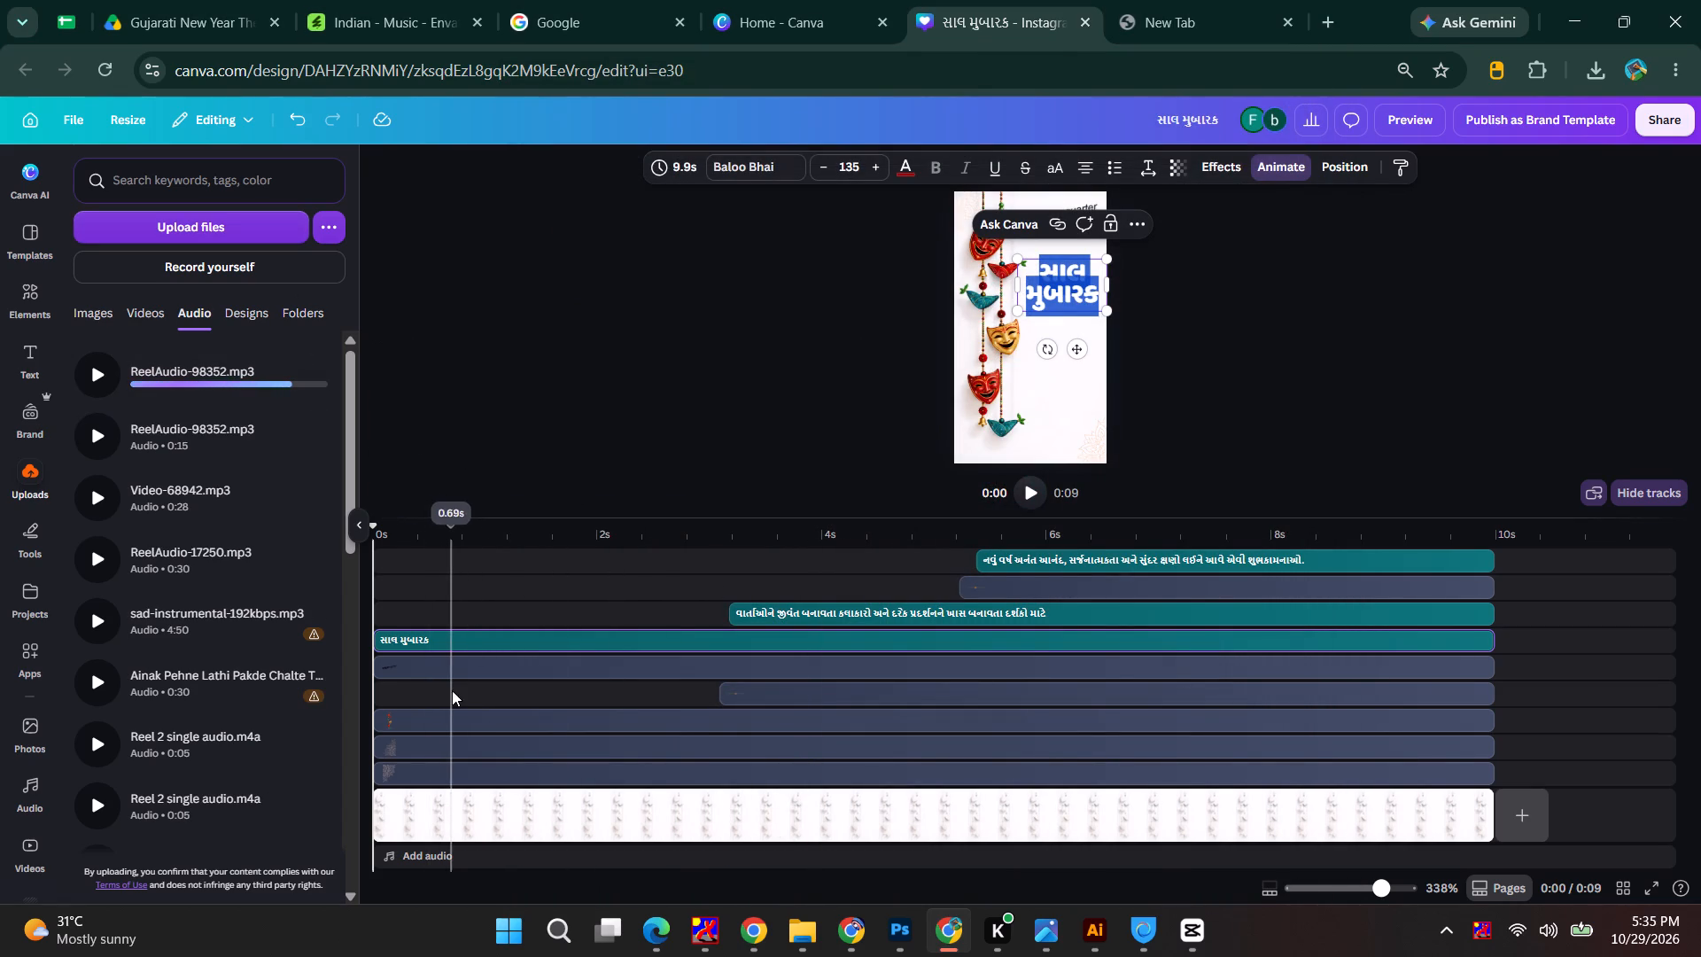
{"action": "left_click_drag", "start_coordinate": [202, 365], "coordinate": [395, 845]}
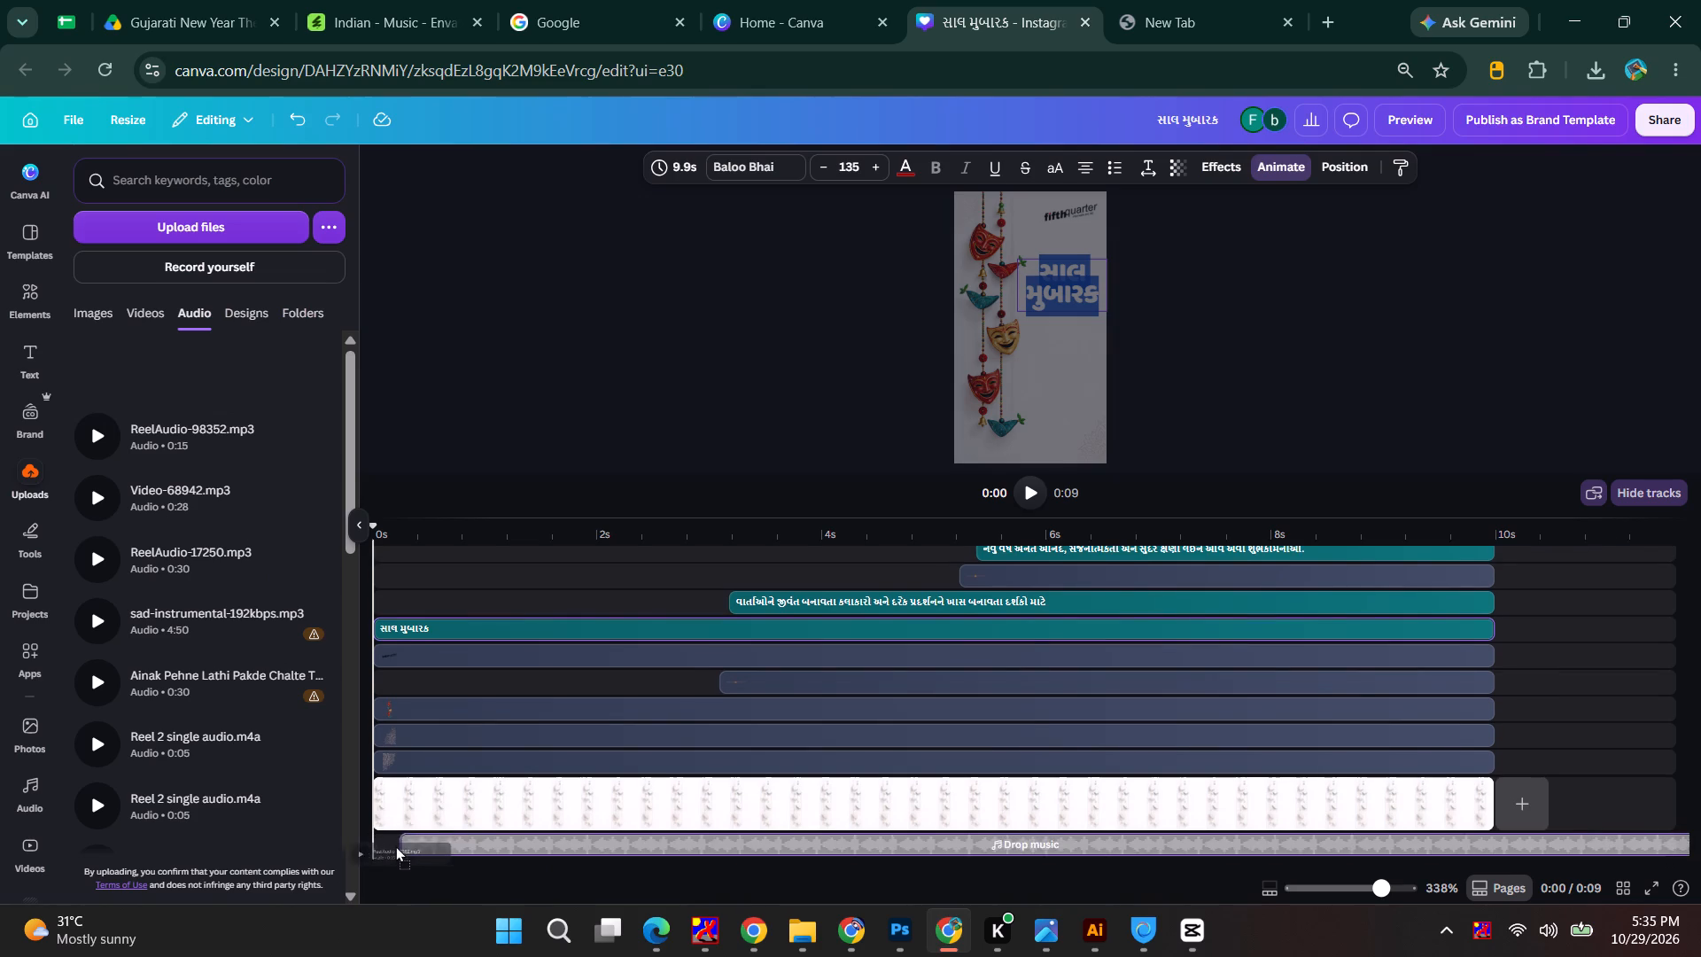
{"action": "left_click_drag", "start_coordinate": [395, 845], "coordinate": [370, 840]}
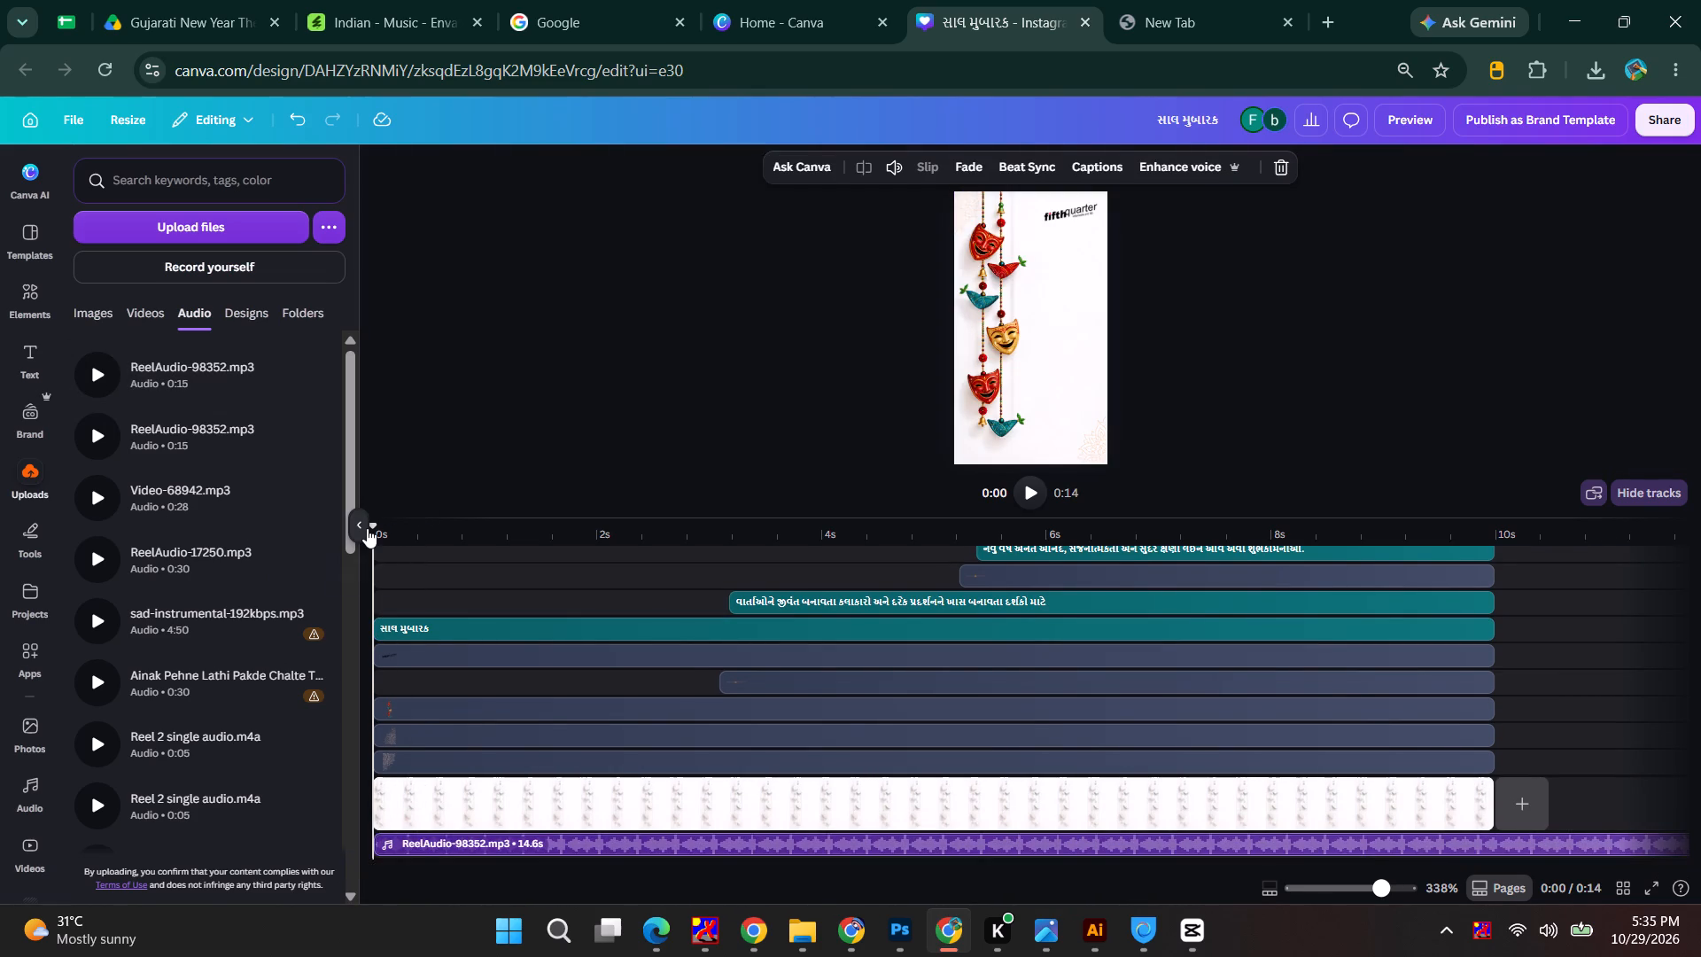
Collapse the uploads list and play the design from the beginning with the added audio.
{"action": "left_click_drag", "start_coordinate": [367, 528], "coordinate": [322, 517]}
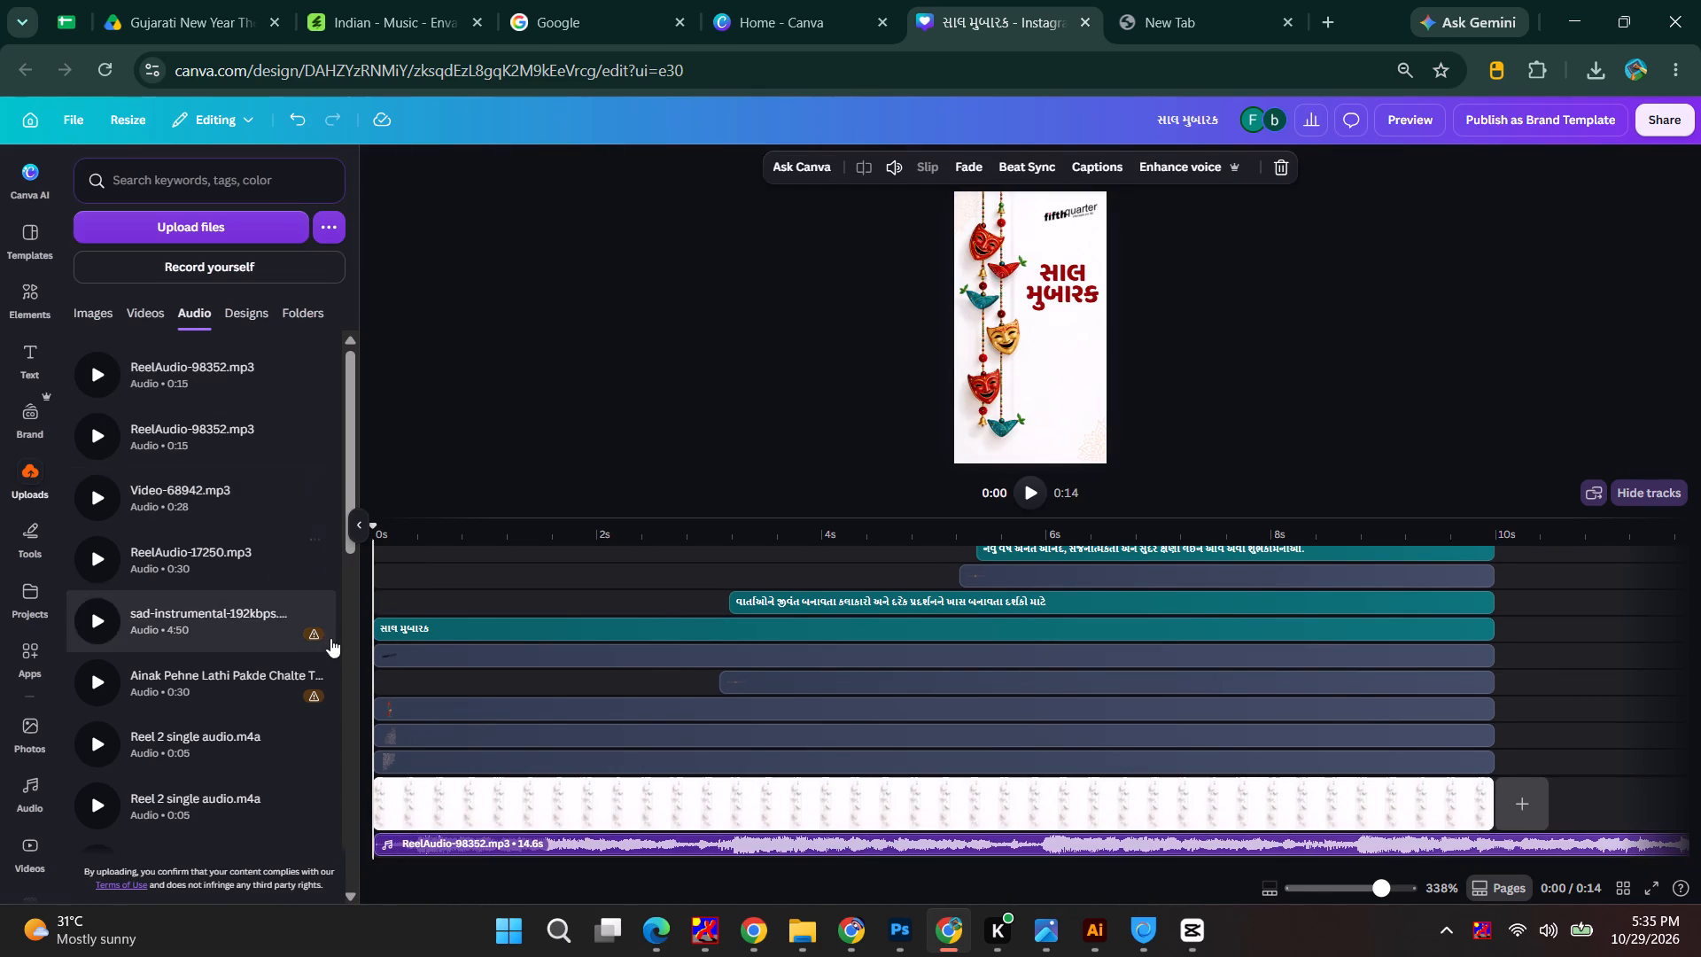
{"action": "key", "text": "space"}
{"action": "left_click_drag", "start_coordinate": [107, 525], "coordinate": [28, 525]}
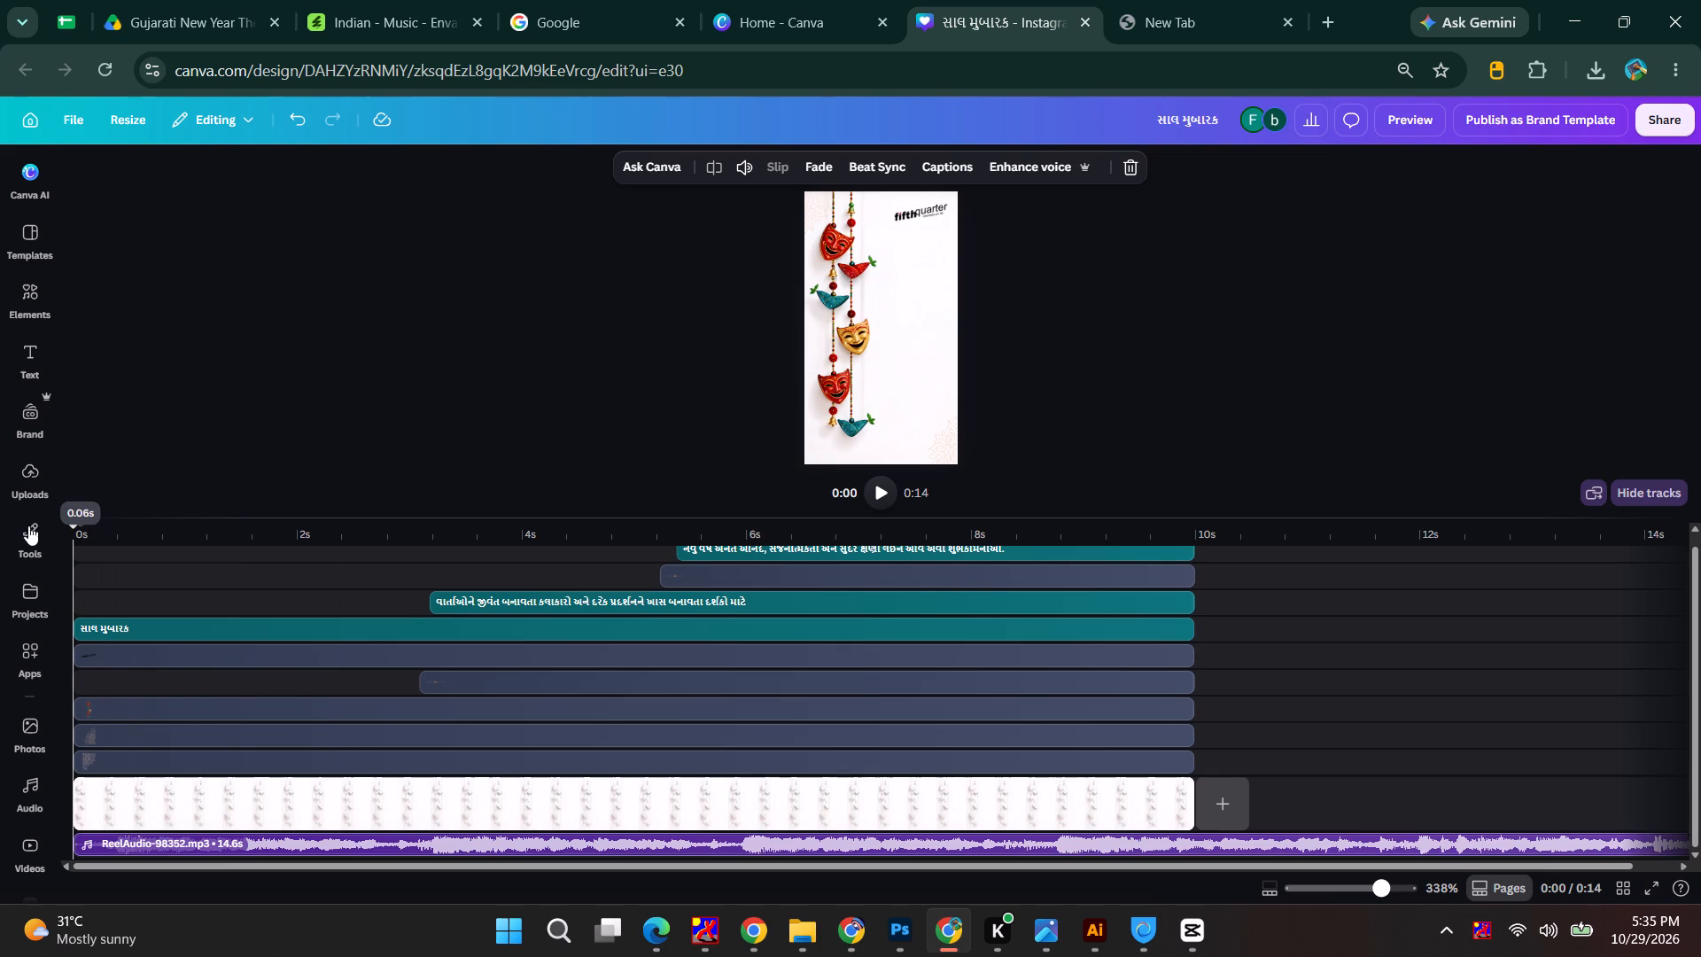
{"action": "left_click_drag", "start_coordinate": [28, 525], "coordinate": [26, 525]}
{"action": "key", "text": "space"}
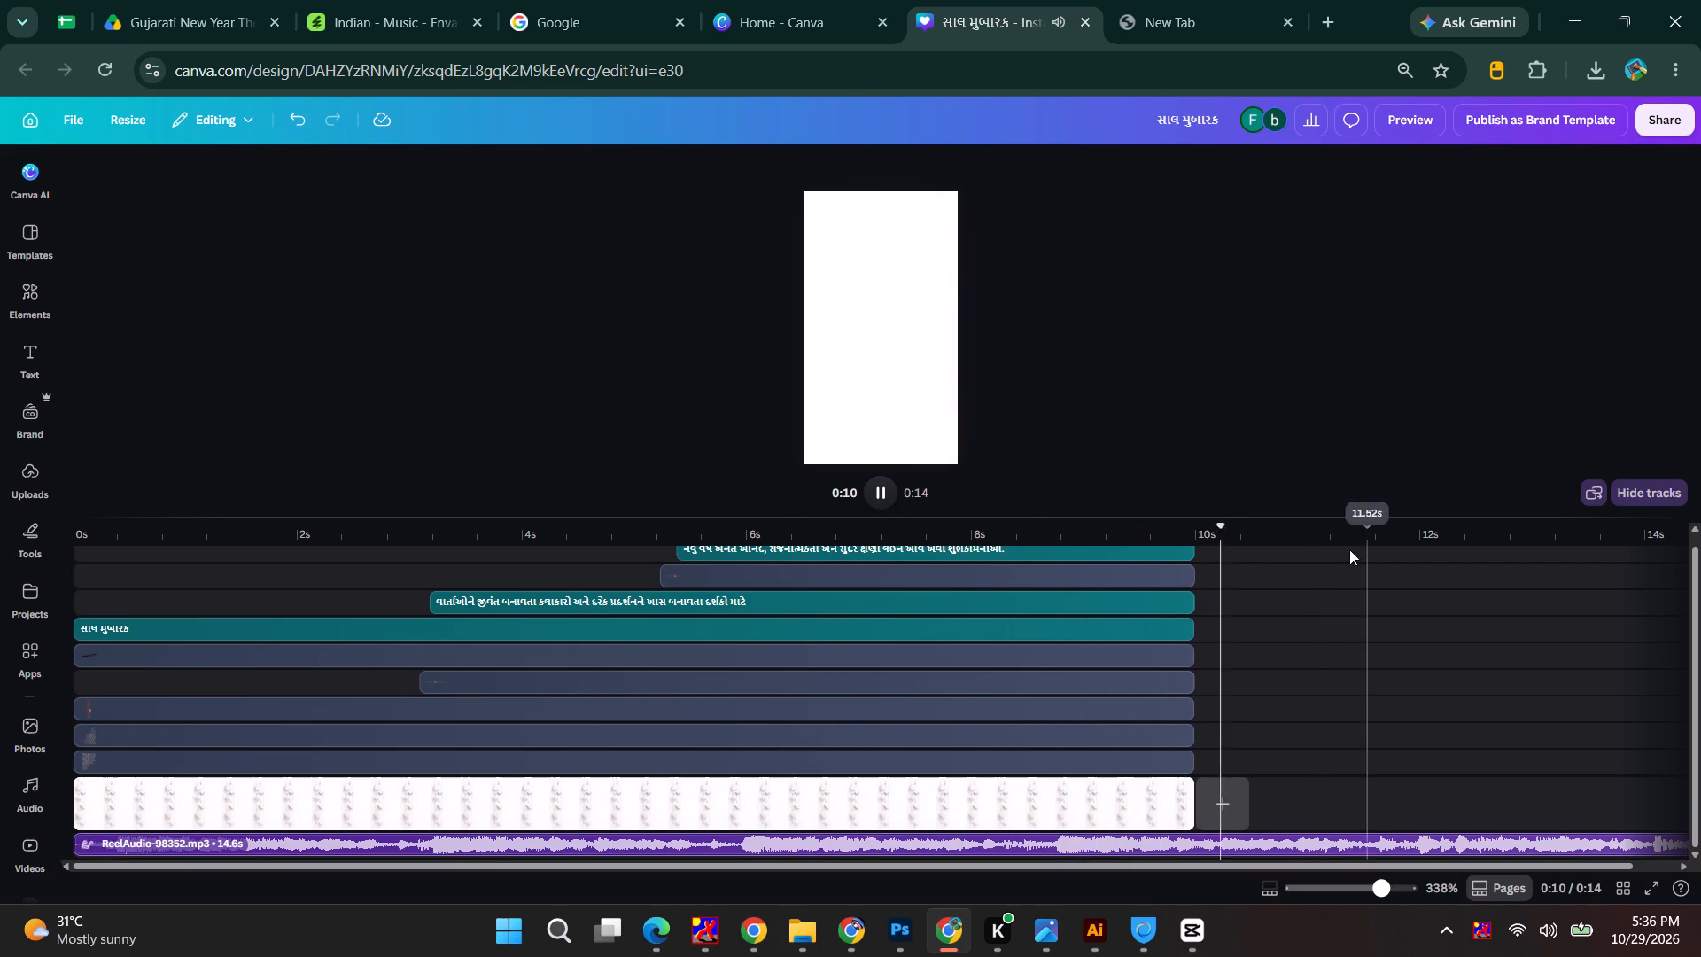
Split the audio track where the page ends, at about 9.9 s, and delete the part beyond it.
{"action": "left_click_drag", "start_coordinate": [1276, 528], "coordinate": [1193, 541]}
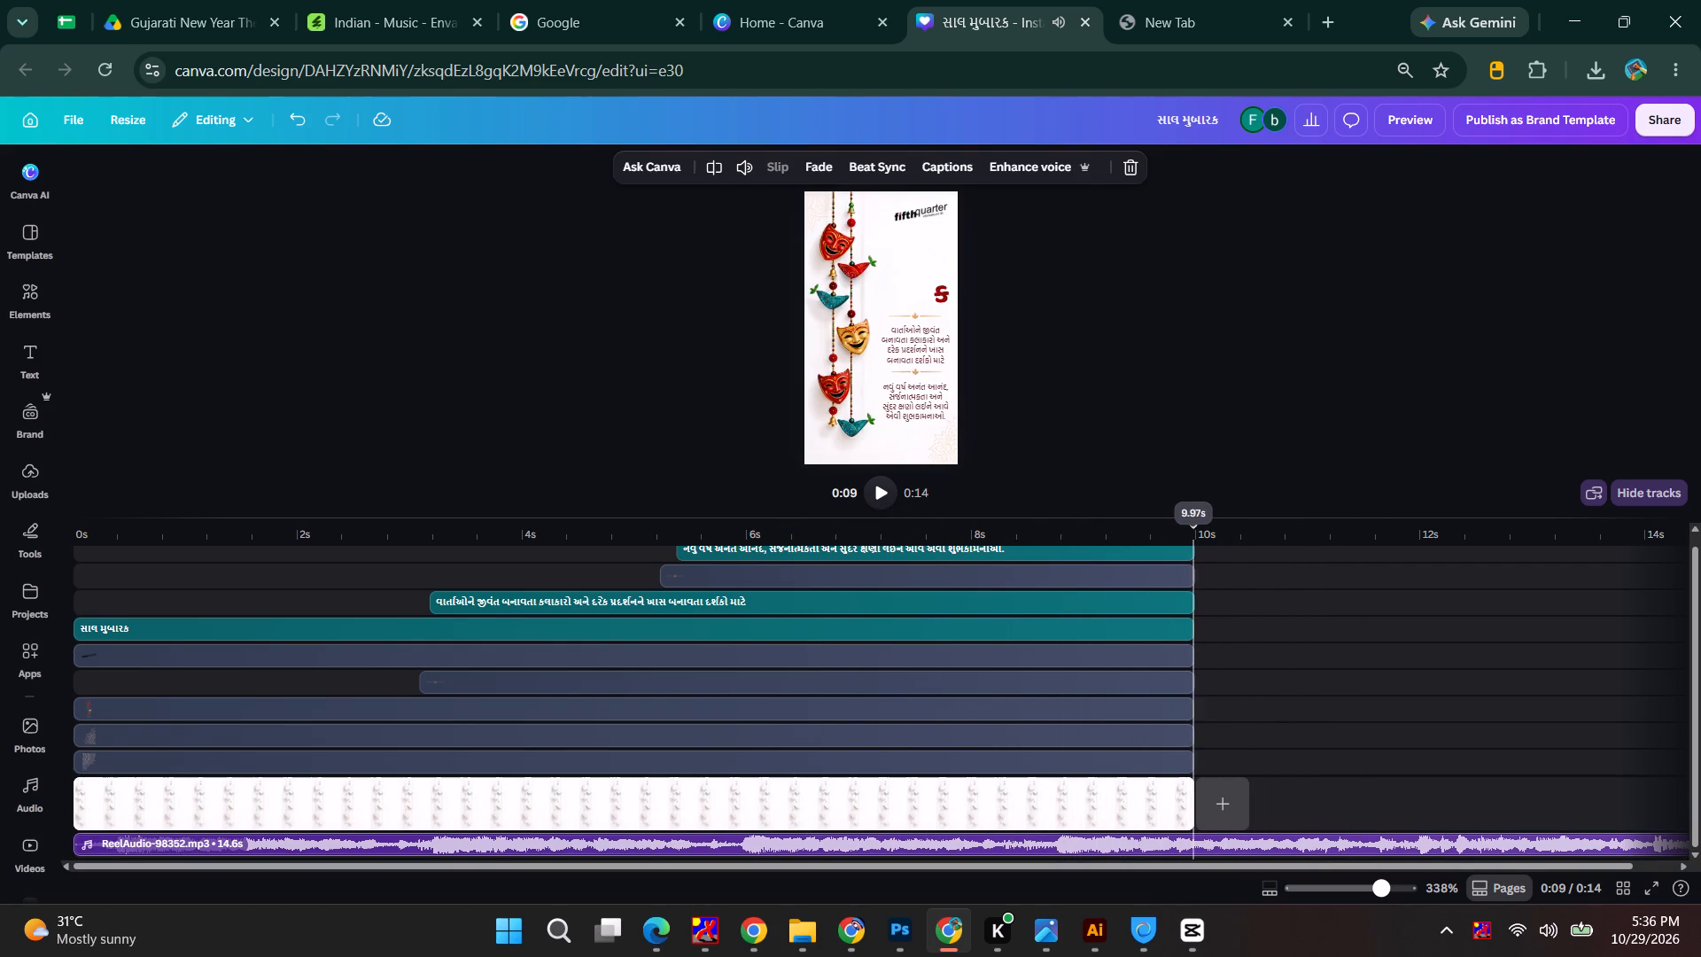
{"action": "left_click_drag", "start_coordinate": [1193, 541], "coordinate": [1193, 540]}
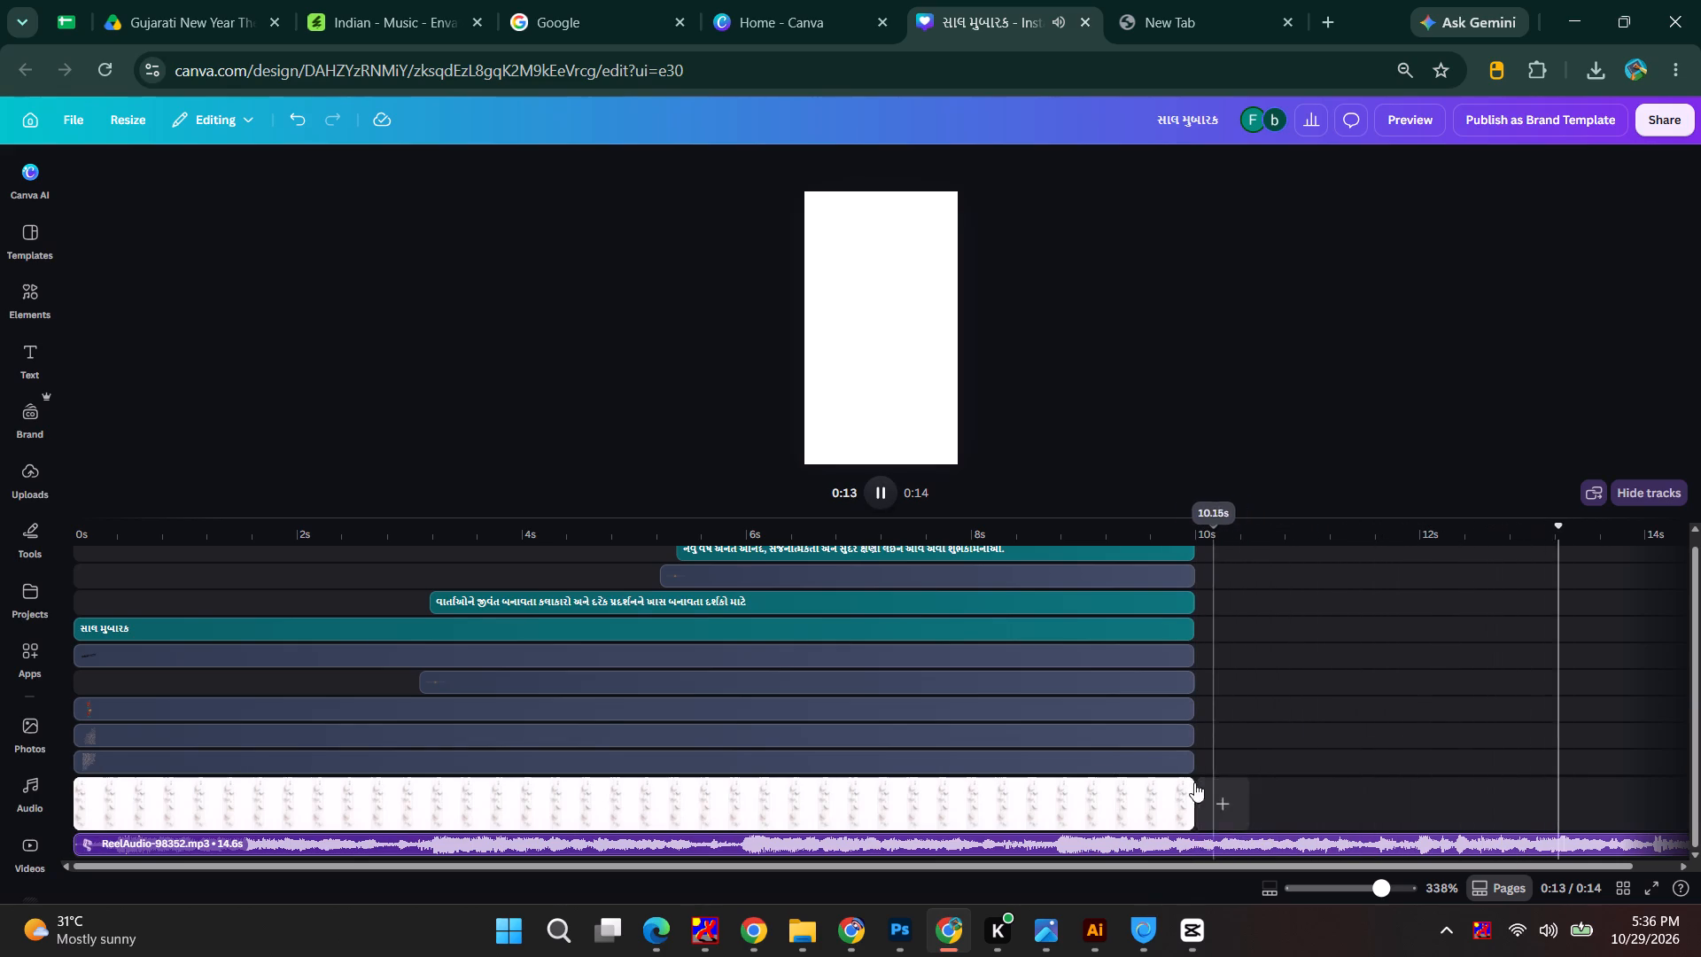
{"action": "left_click", "coordinate": [1151, 530]}
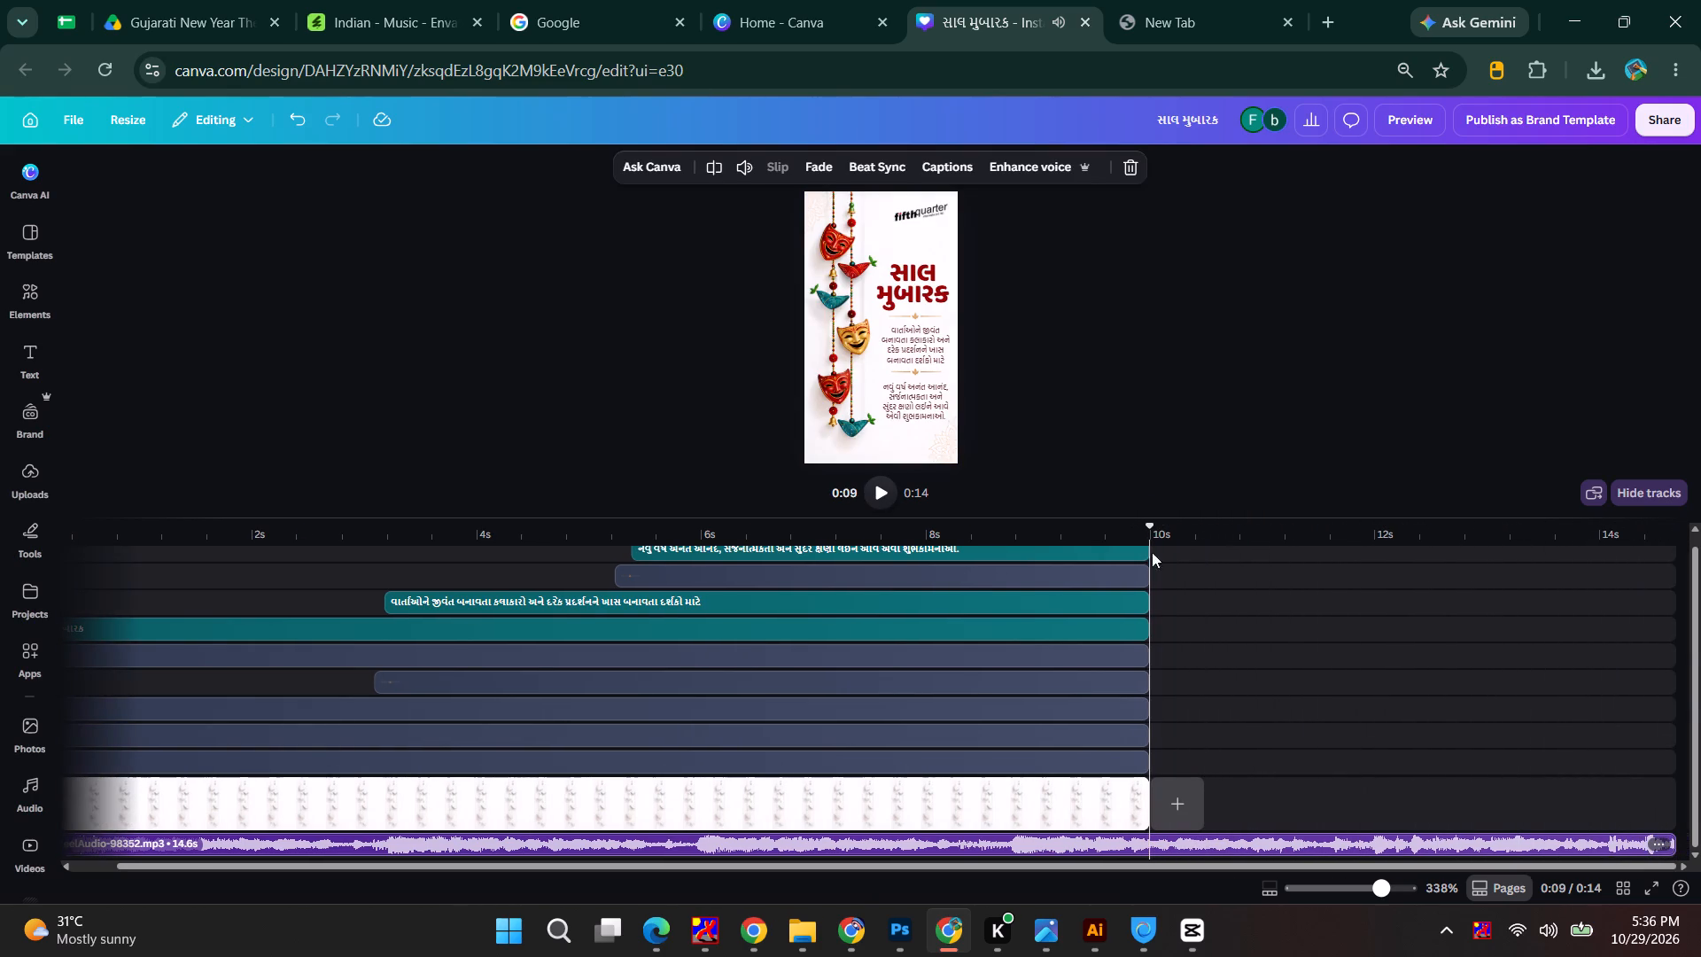
{"action": "key", "text": "ctrl+b"}
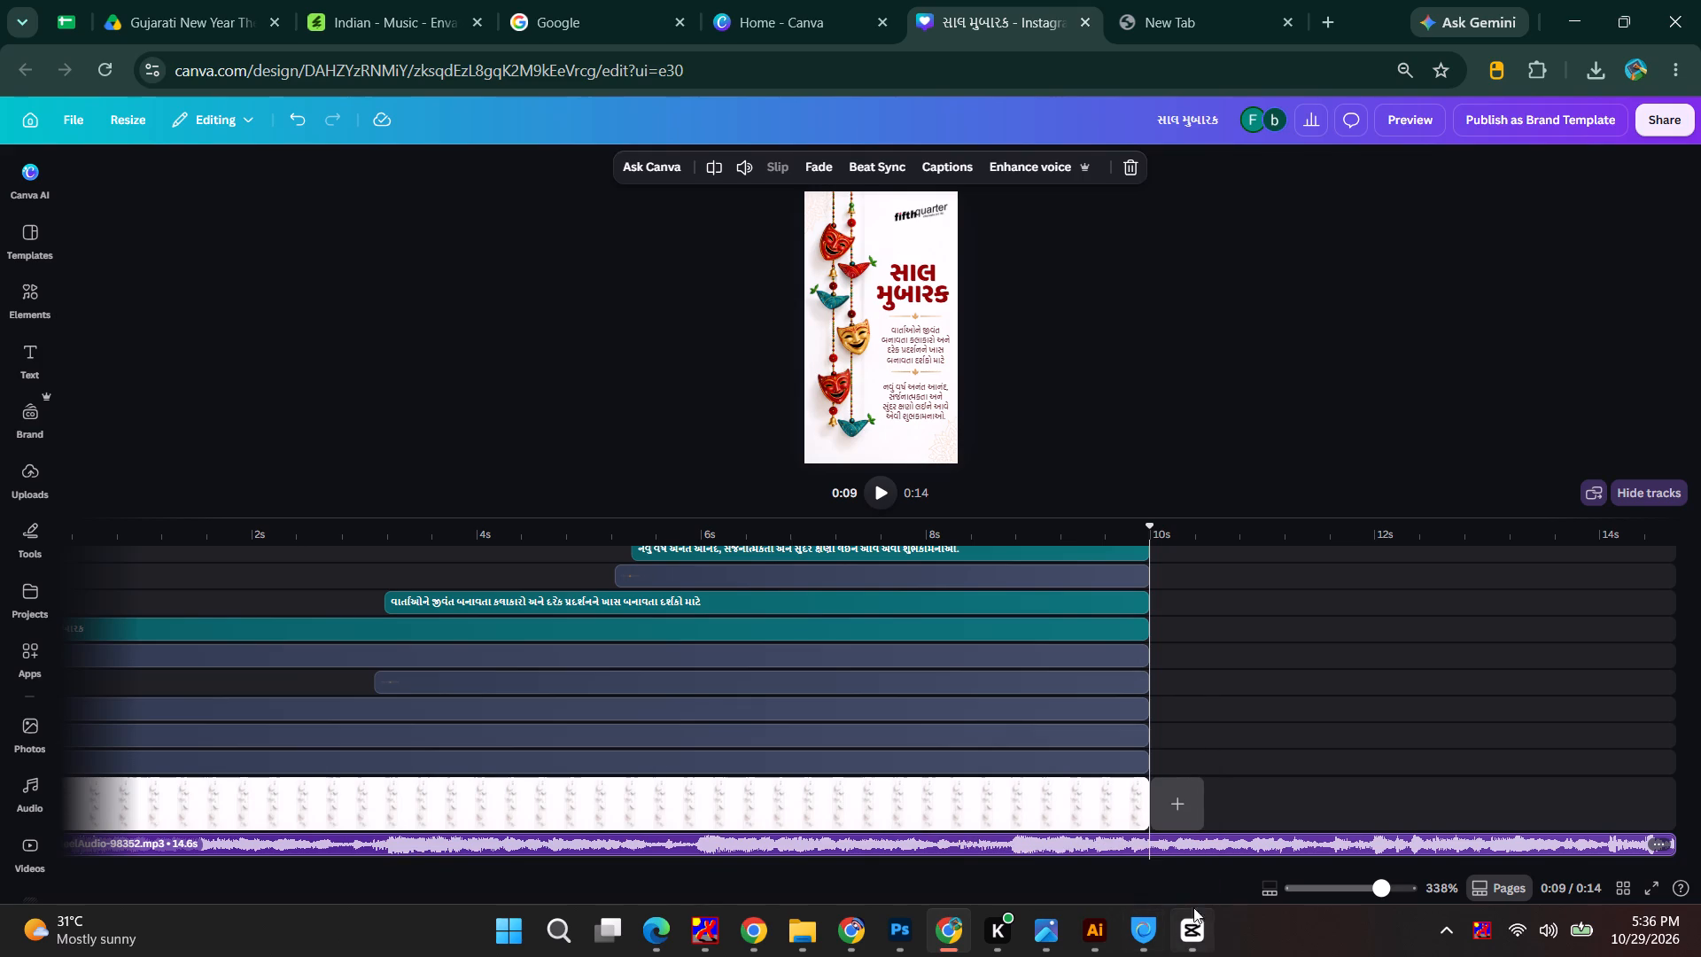
{"action": "right_click", "coordinate": [1147, 836]}
{"action": "left_click", "coordinate": [1157, 816]}
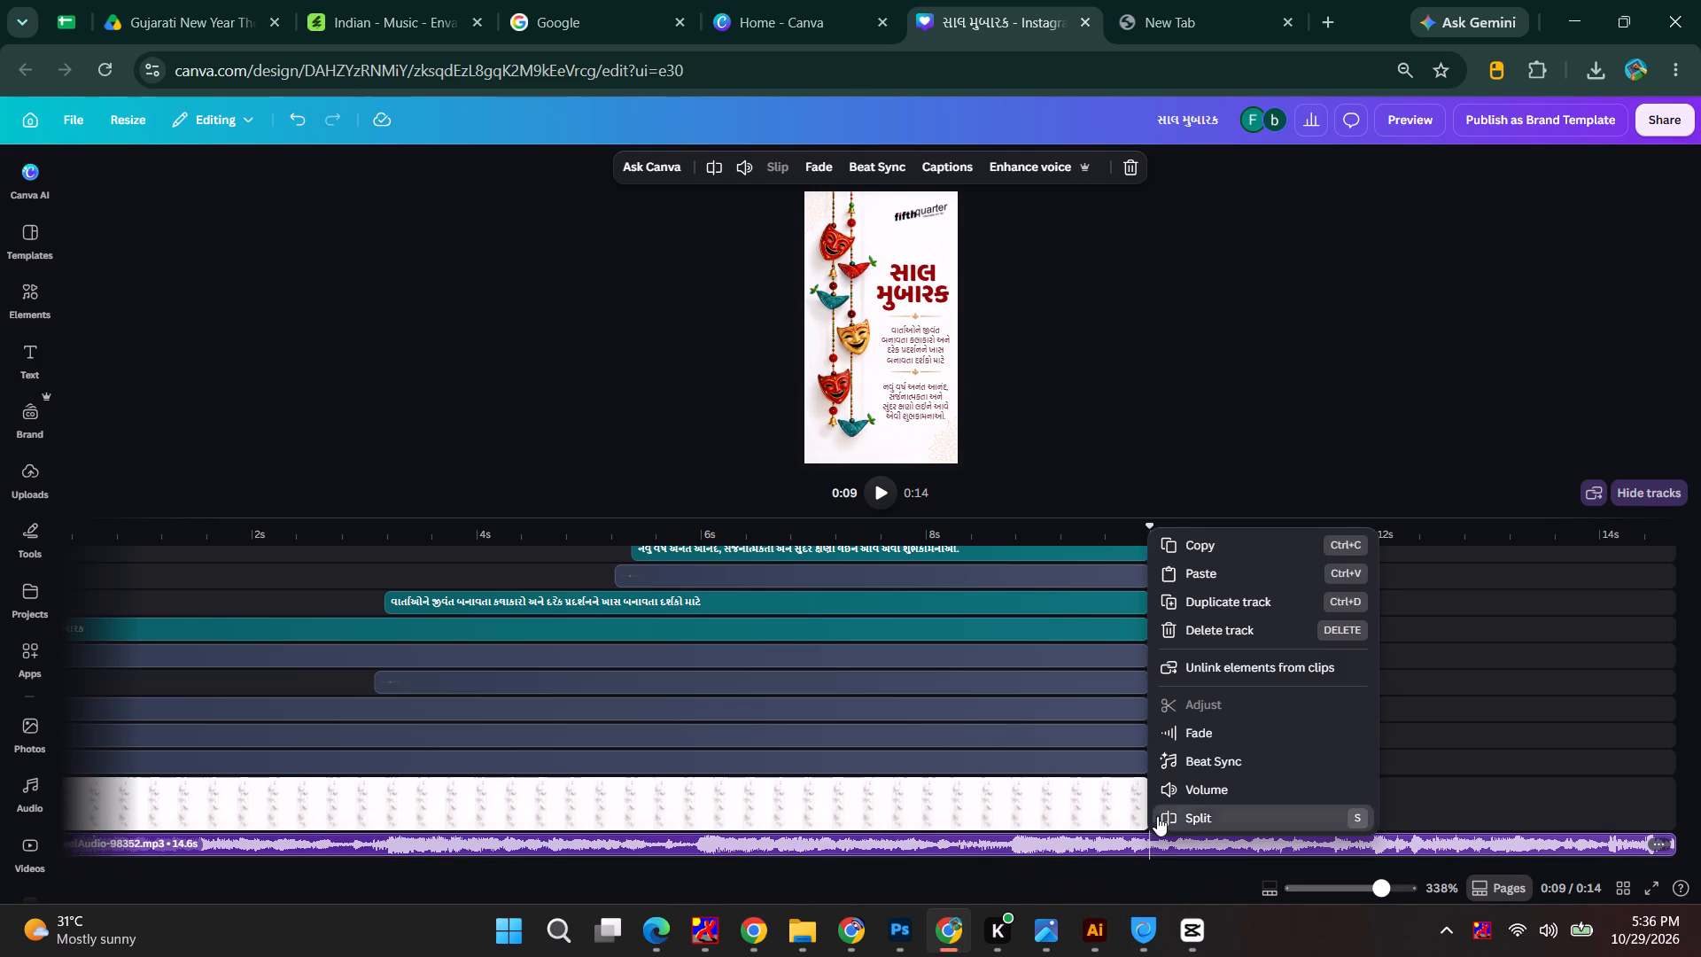
{"action": "key", "text": "BackSpace"}
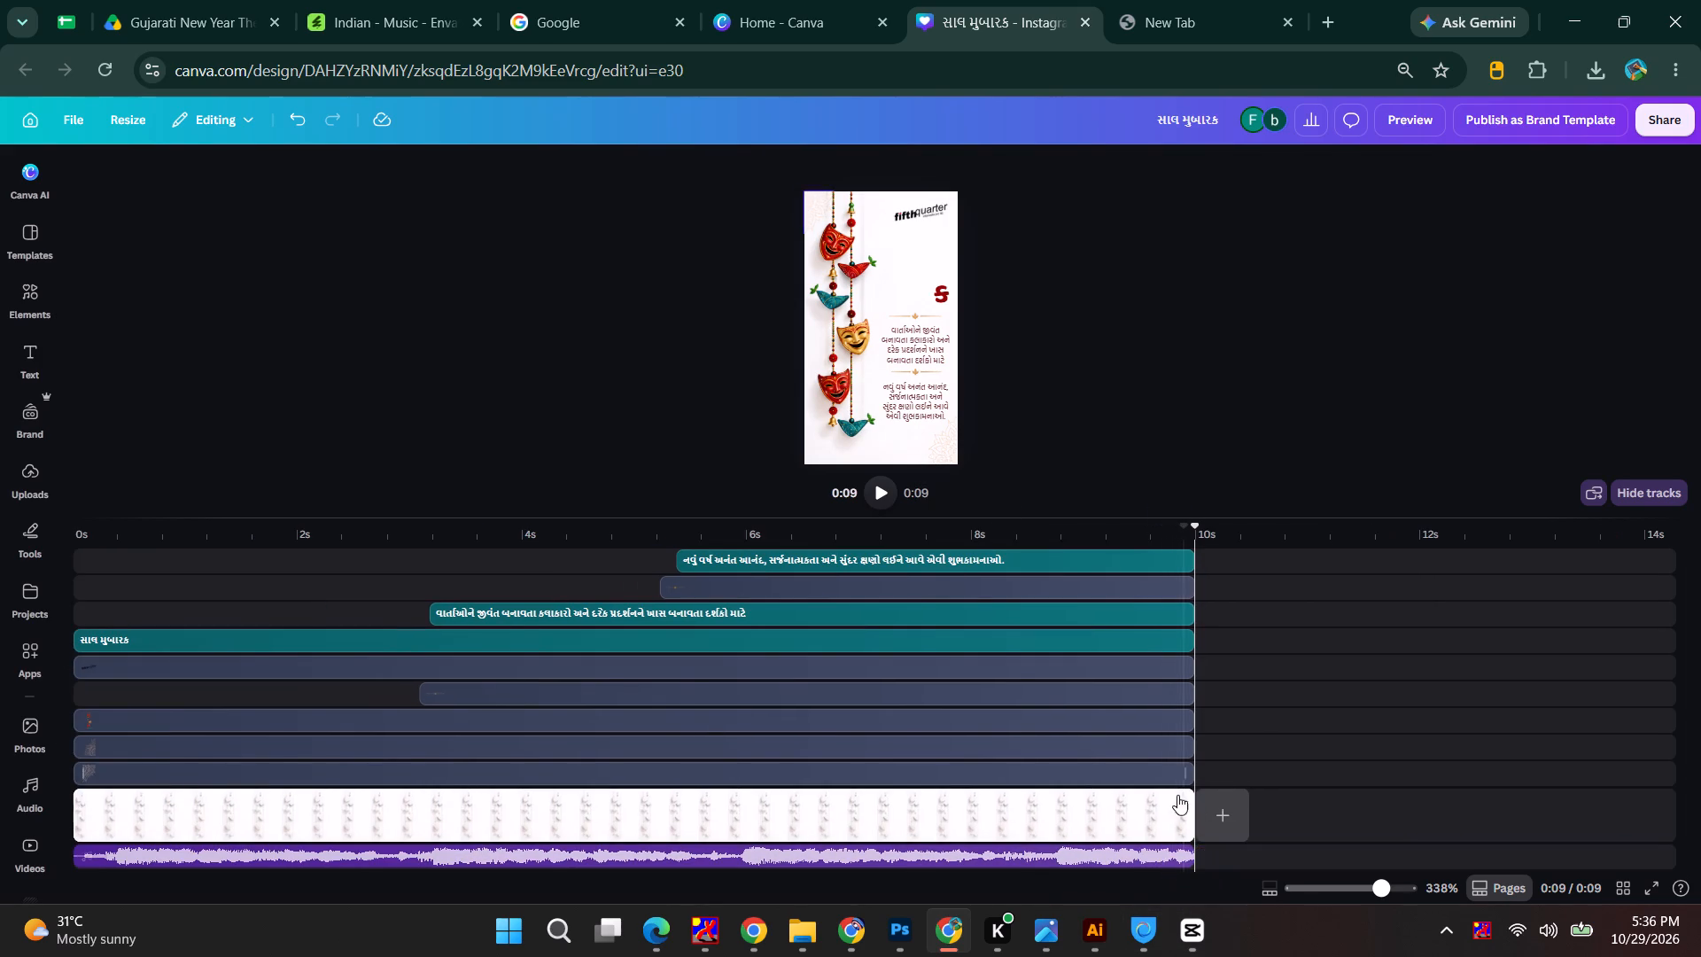
Play the last second of the design to check how the trimmed audio ends.
{"action": "left_click_drag", "start_coordinate": [1194, 526], "coordinate": [1101, 549]}
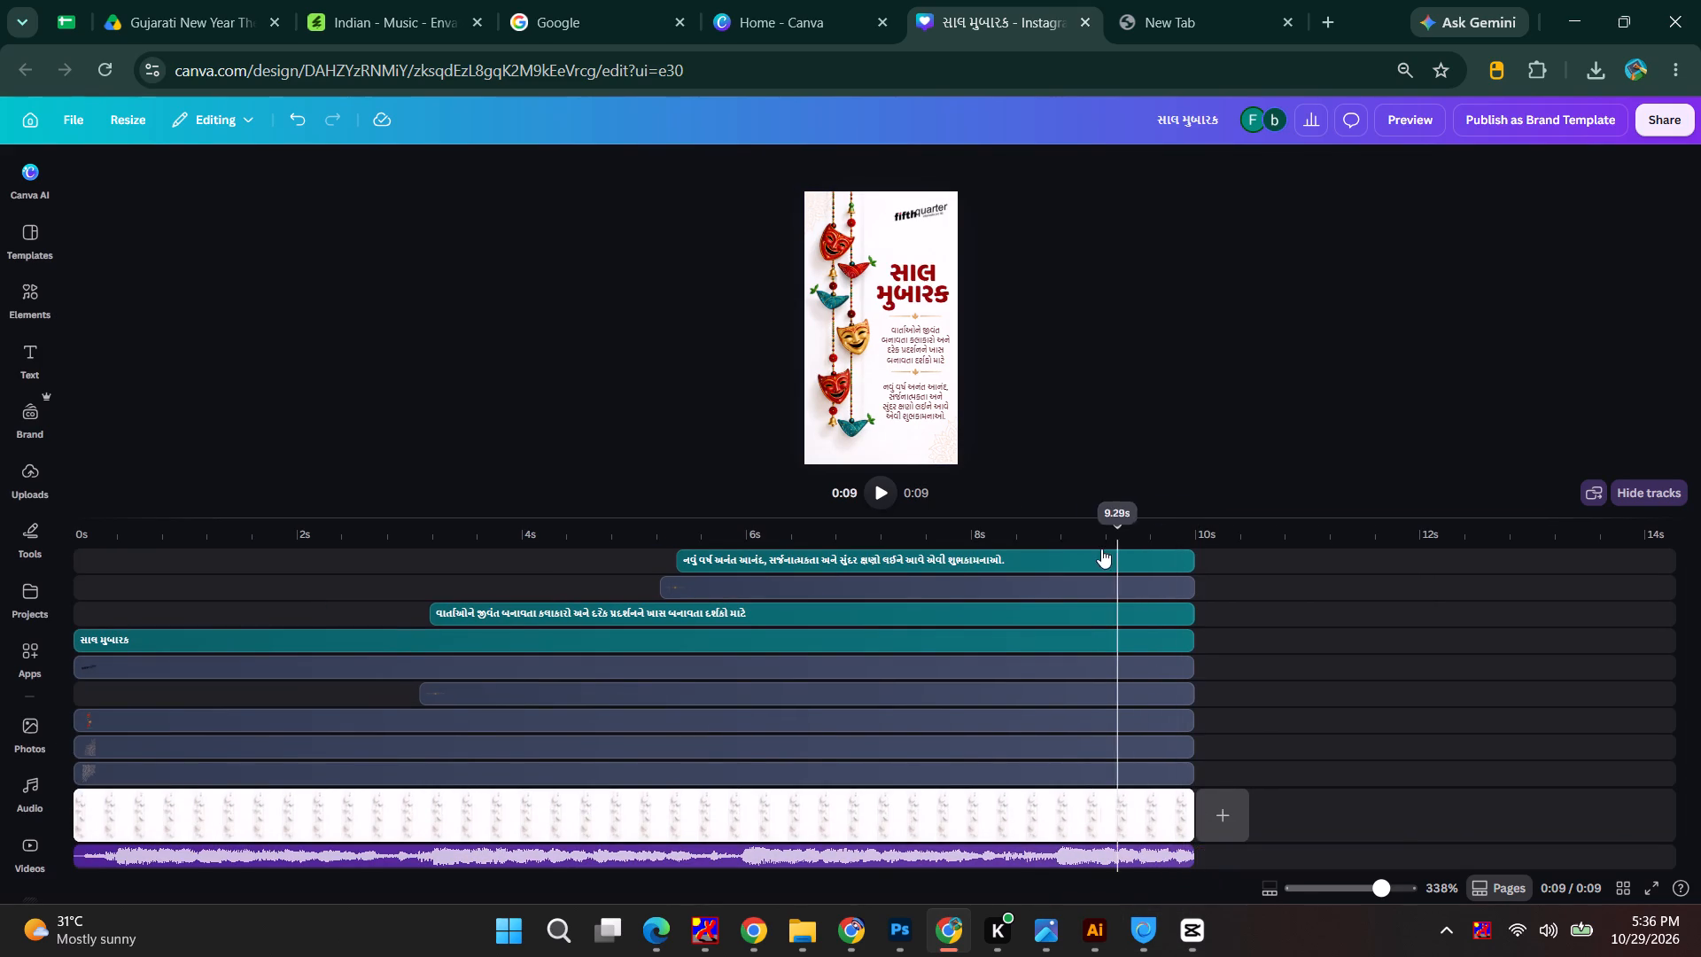
{"action": "left_click_drag", "start_coordinate": [1101, 549], "coordinate": [1096, 547]}
{"action": "key", "text": "space"}
{"action": "key", "text": "space"}
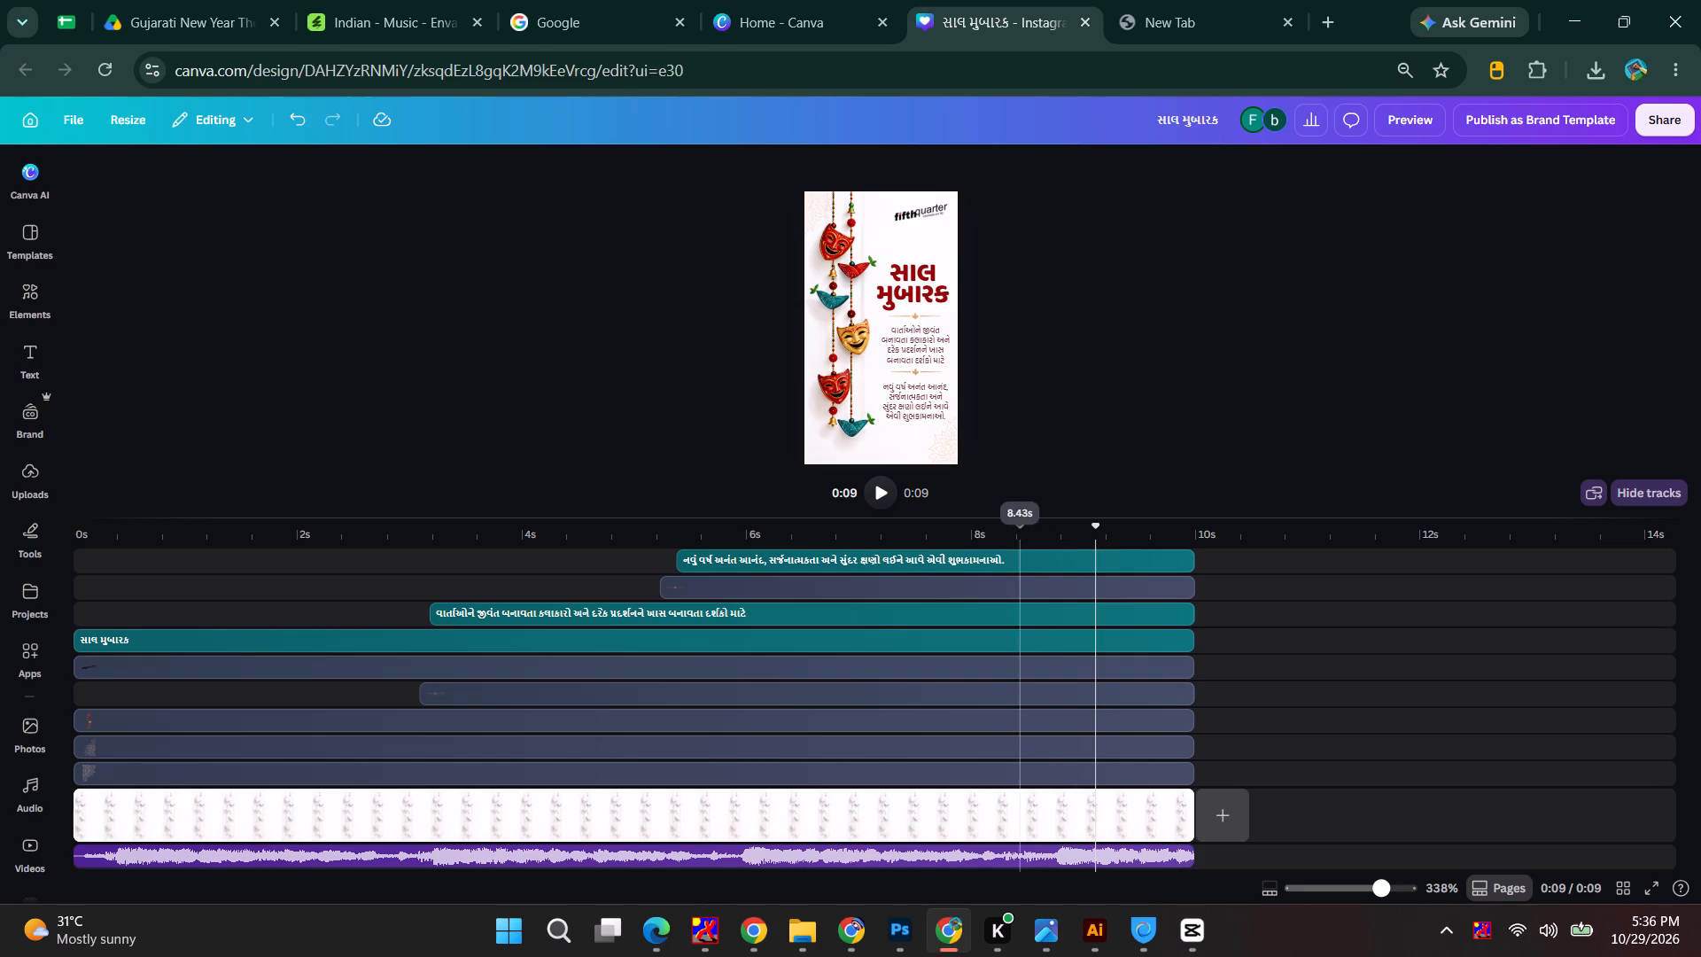
{"action": "left_click", "coordinate": [1011, 546]}
{"action": "left_click", "coordinate": [883, 493]}
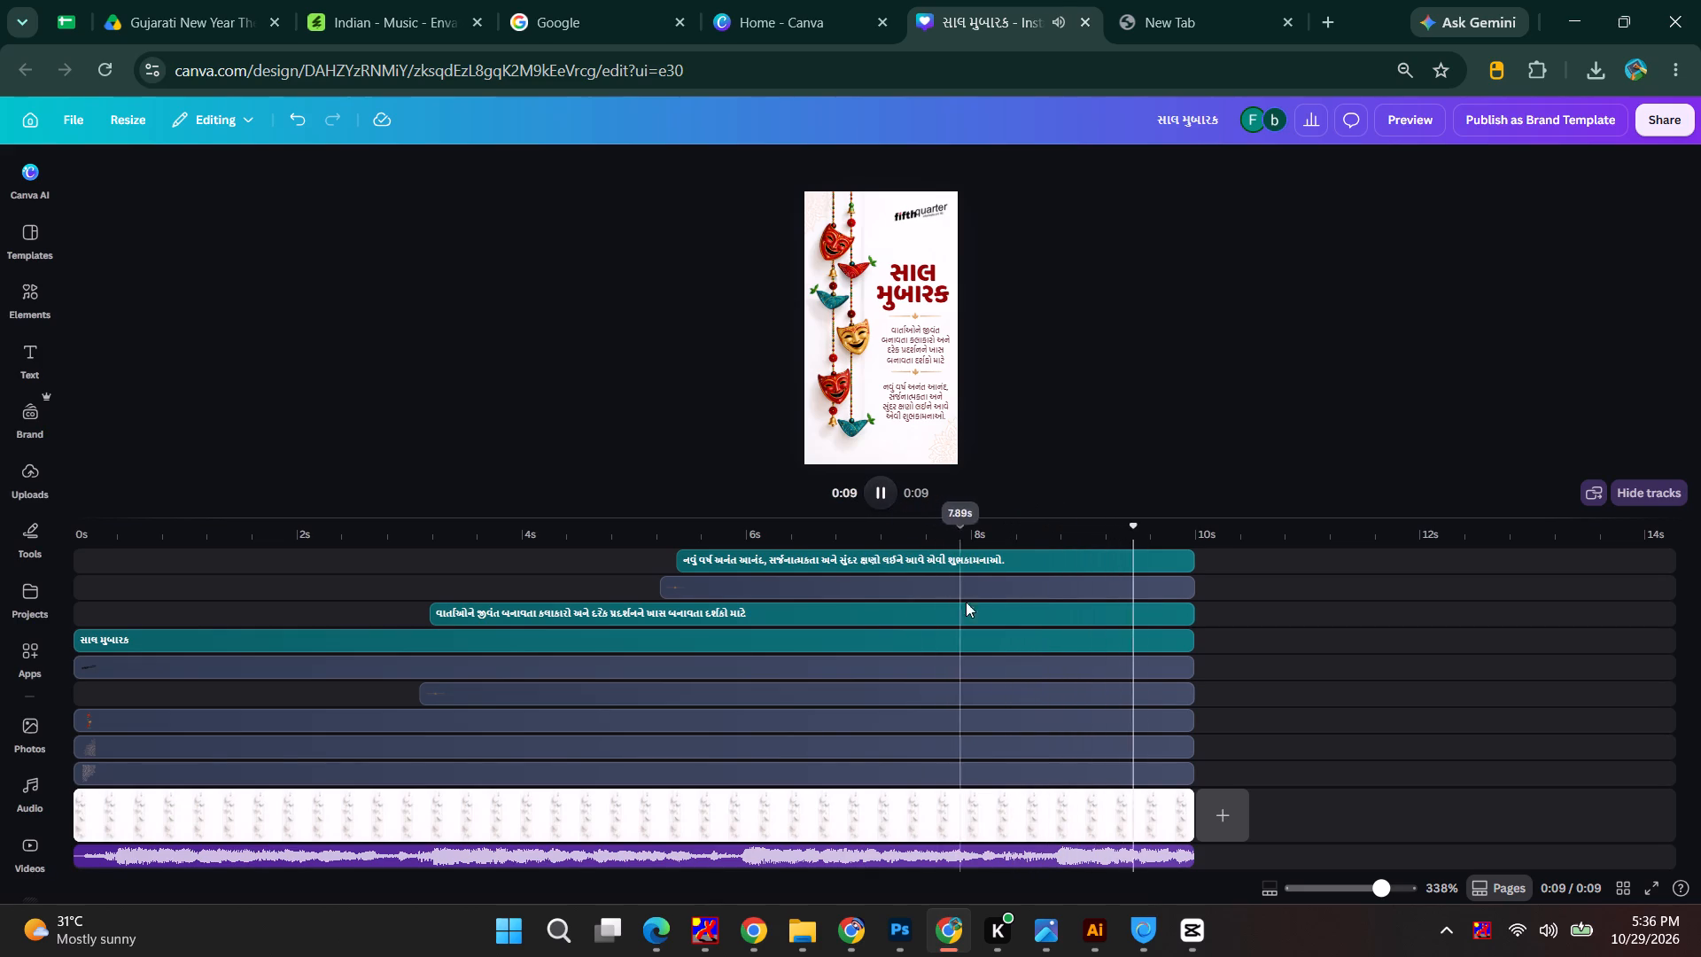
Set a 2.5 s fade-out on the ReelAudio-98352.mp3 track.
{"action": "left_click", "coordinate": [1138, 852]}
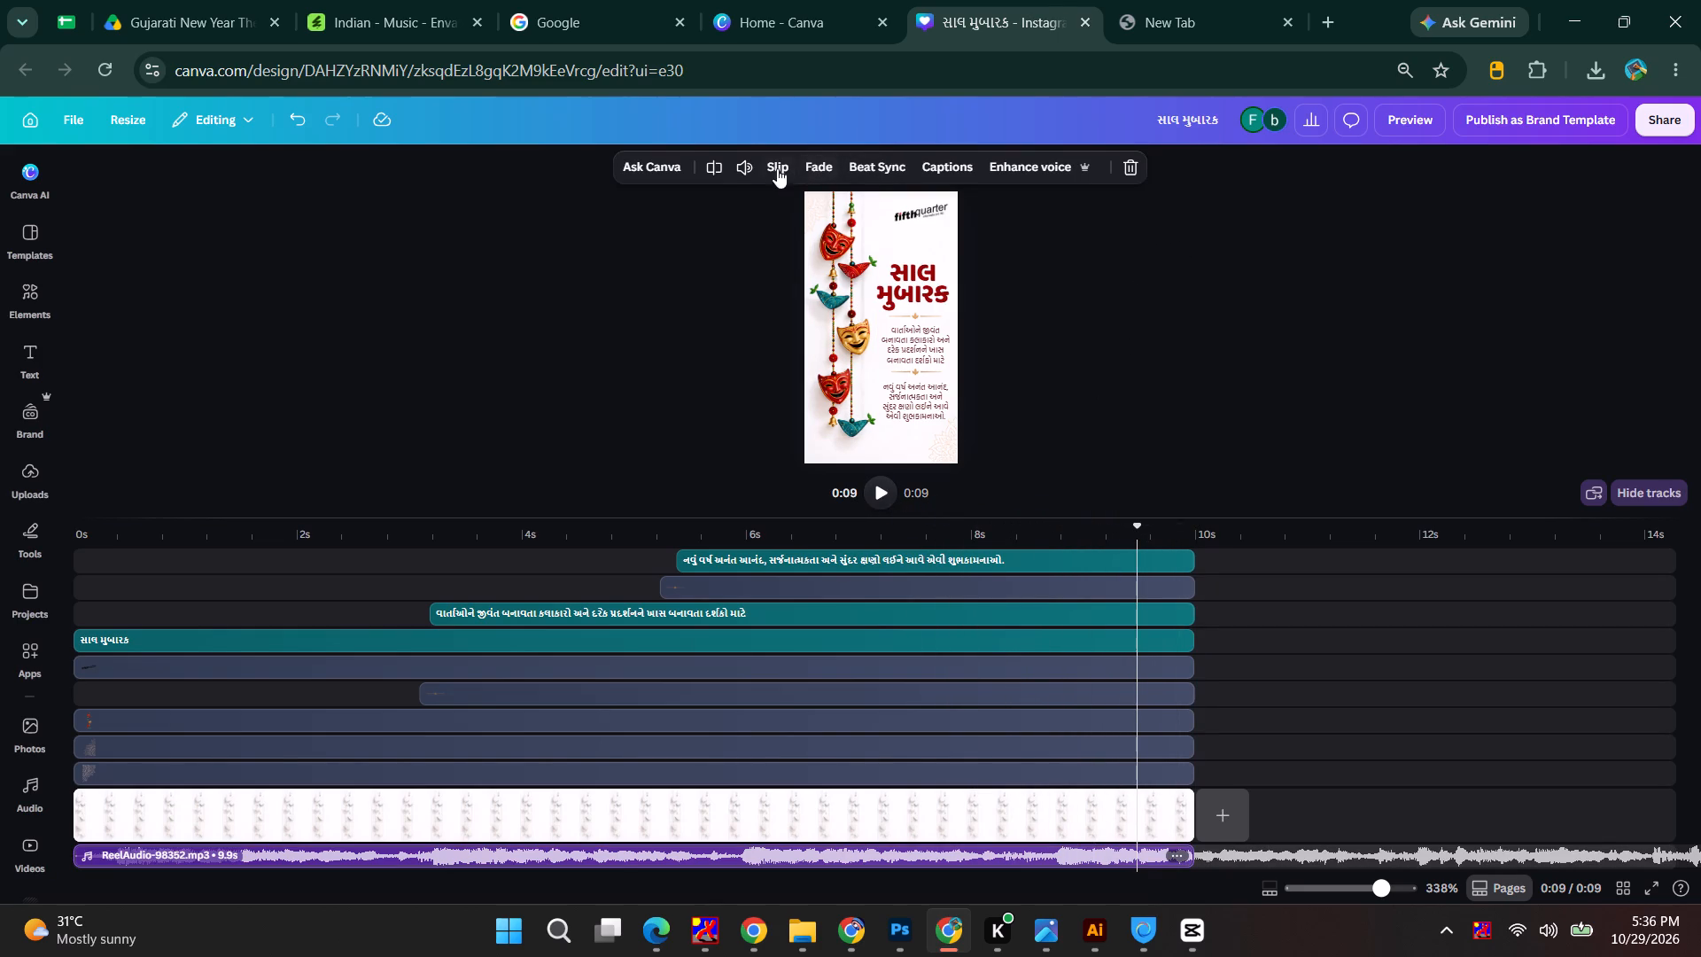
{"action": "left_click", "coordinate": [832, 167]}
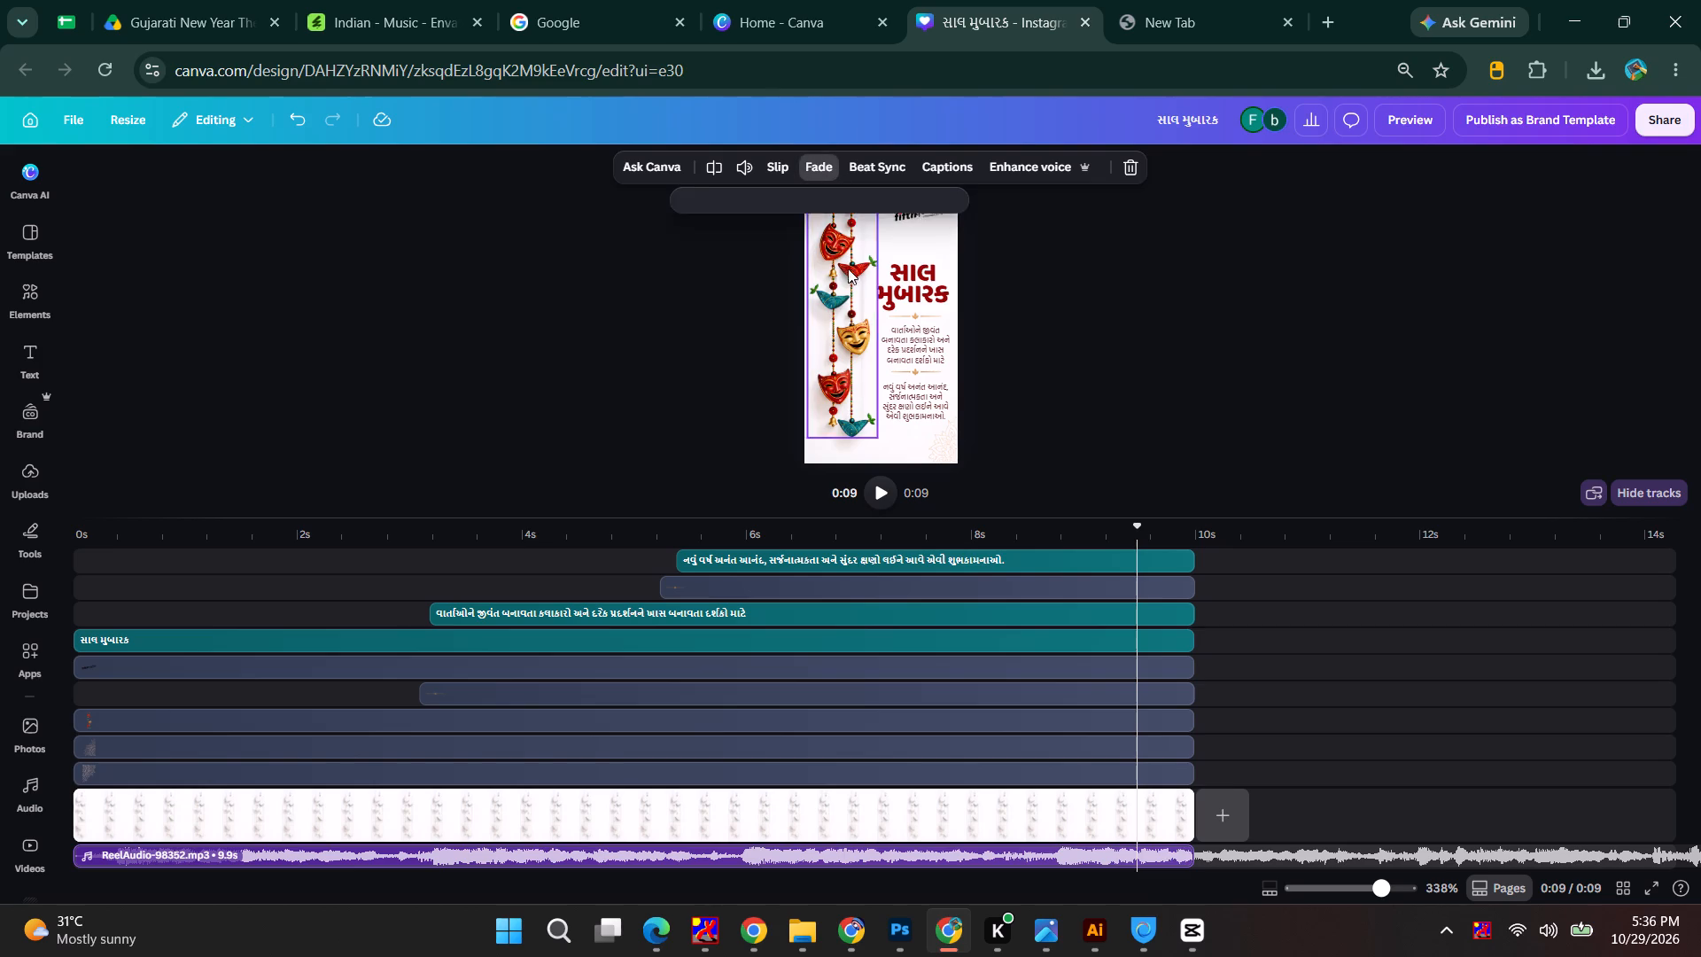
{"action": "left_click_drag", "start_coordinate": [702, 300], "coordinate": [860, 307]}
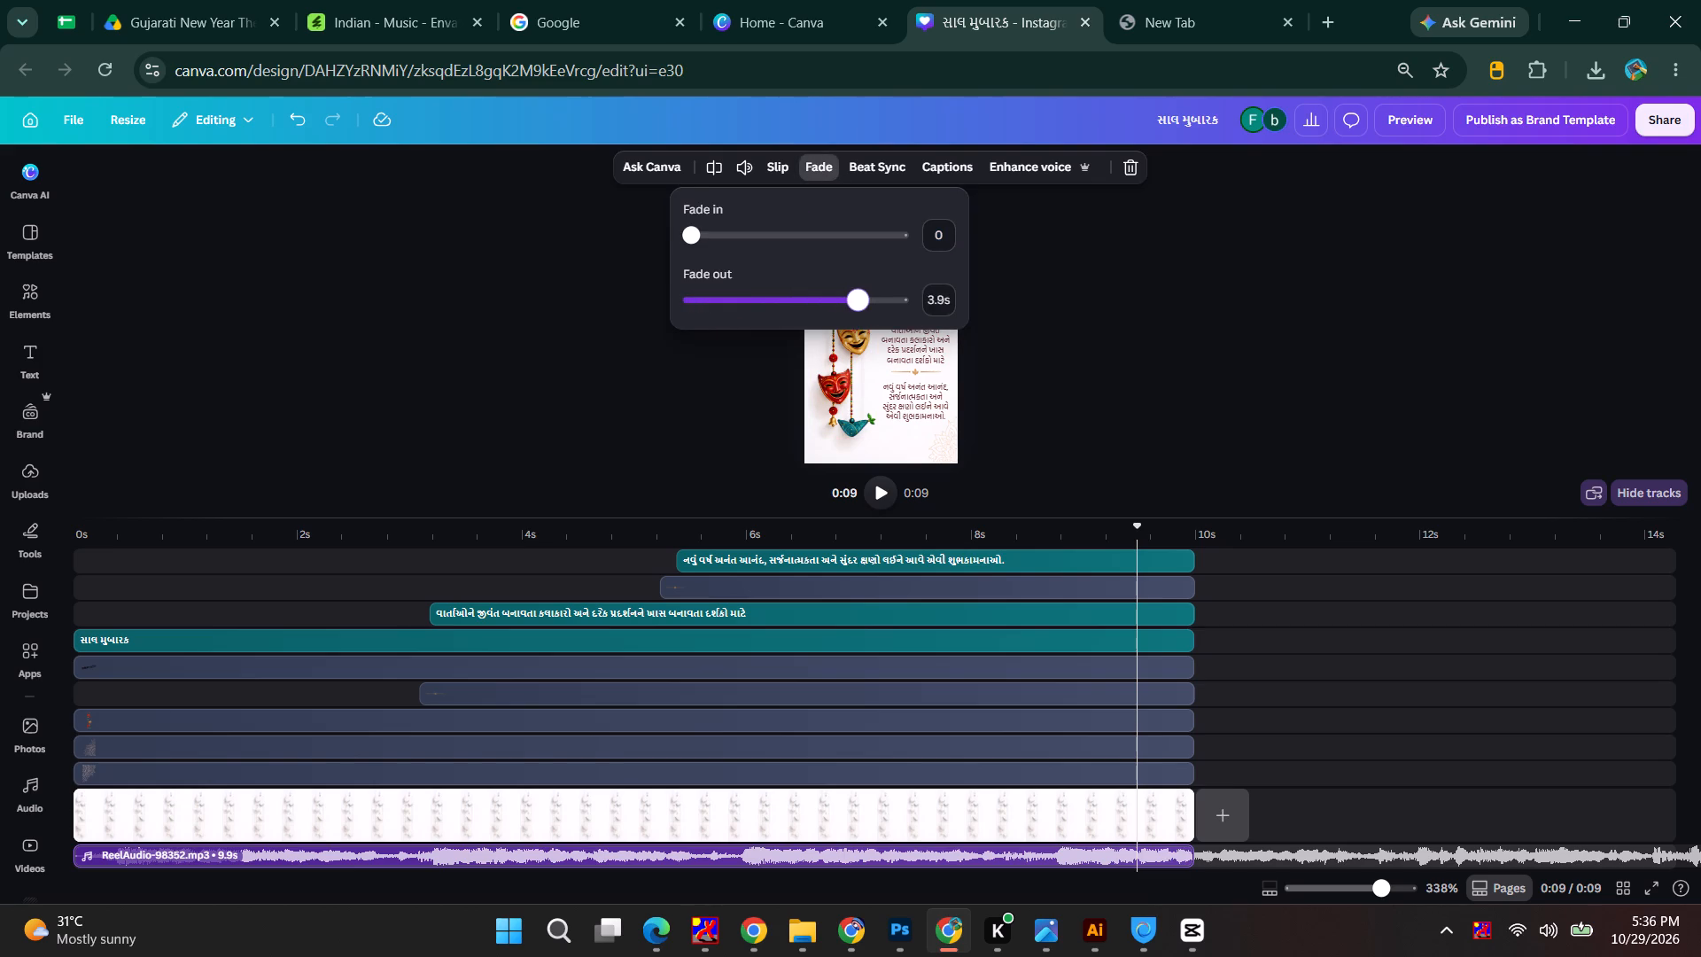
{"action": "left_click_drag", "start_coordinate": [860, 307], "coordinate": [835, 308]}
{"action": "left_click_drag", "start_coordinate": [835, 308], "coordinate": [800, 313]}
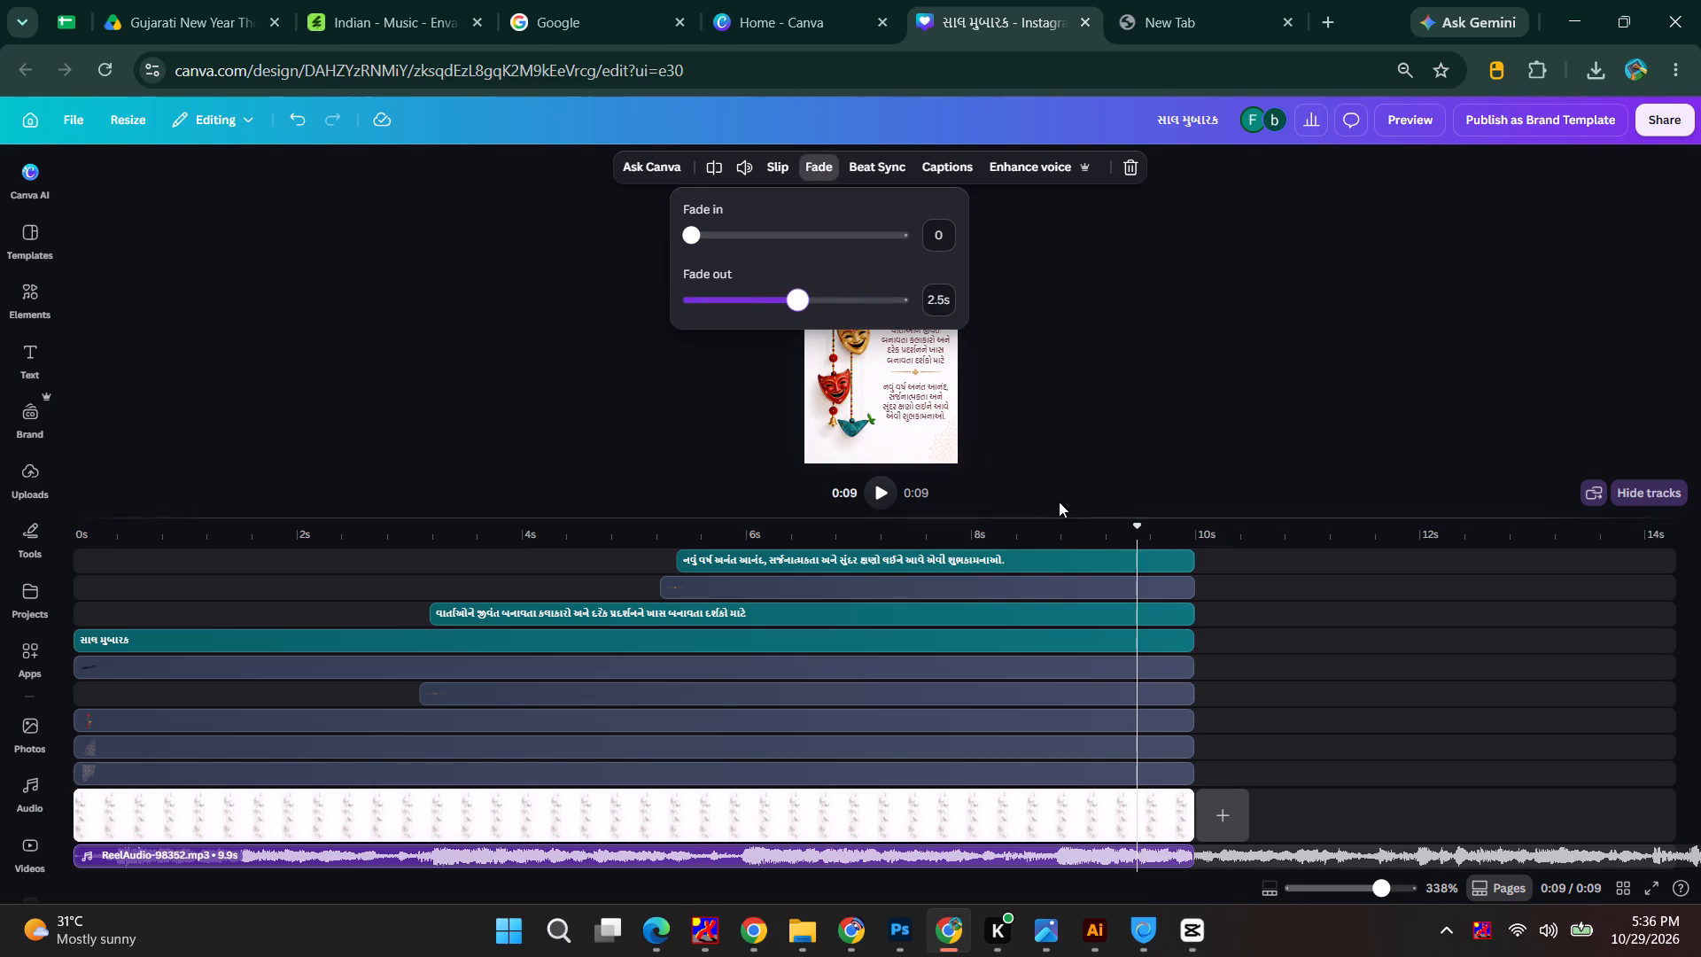
Replay and scrub through the last two seconds to examine the audio fade and the title's exit animation.
{"action": "left_click", "coordinate": [887, 489]}
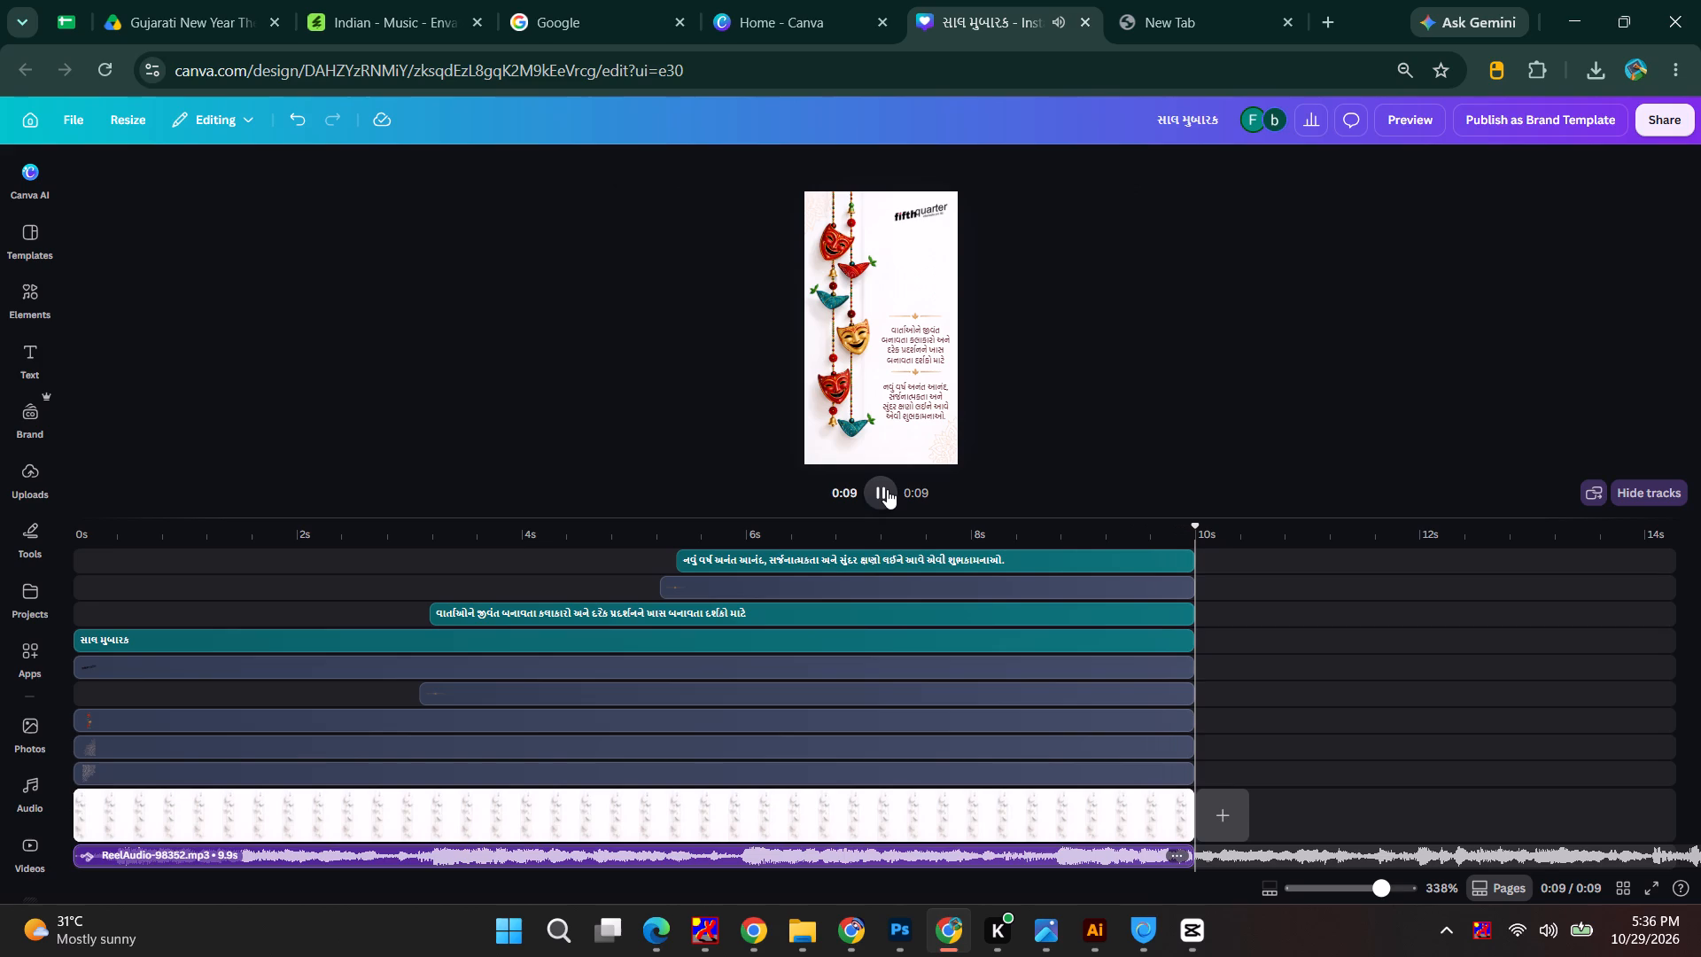
{"action": "left_click_drag", "start_coordinate": [1201, 527], "coordinate": [1039, 528]}
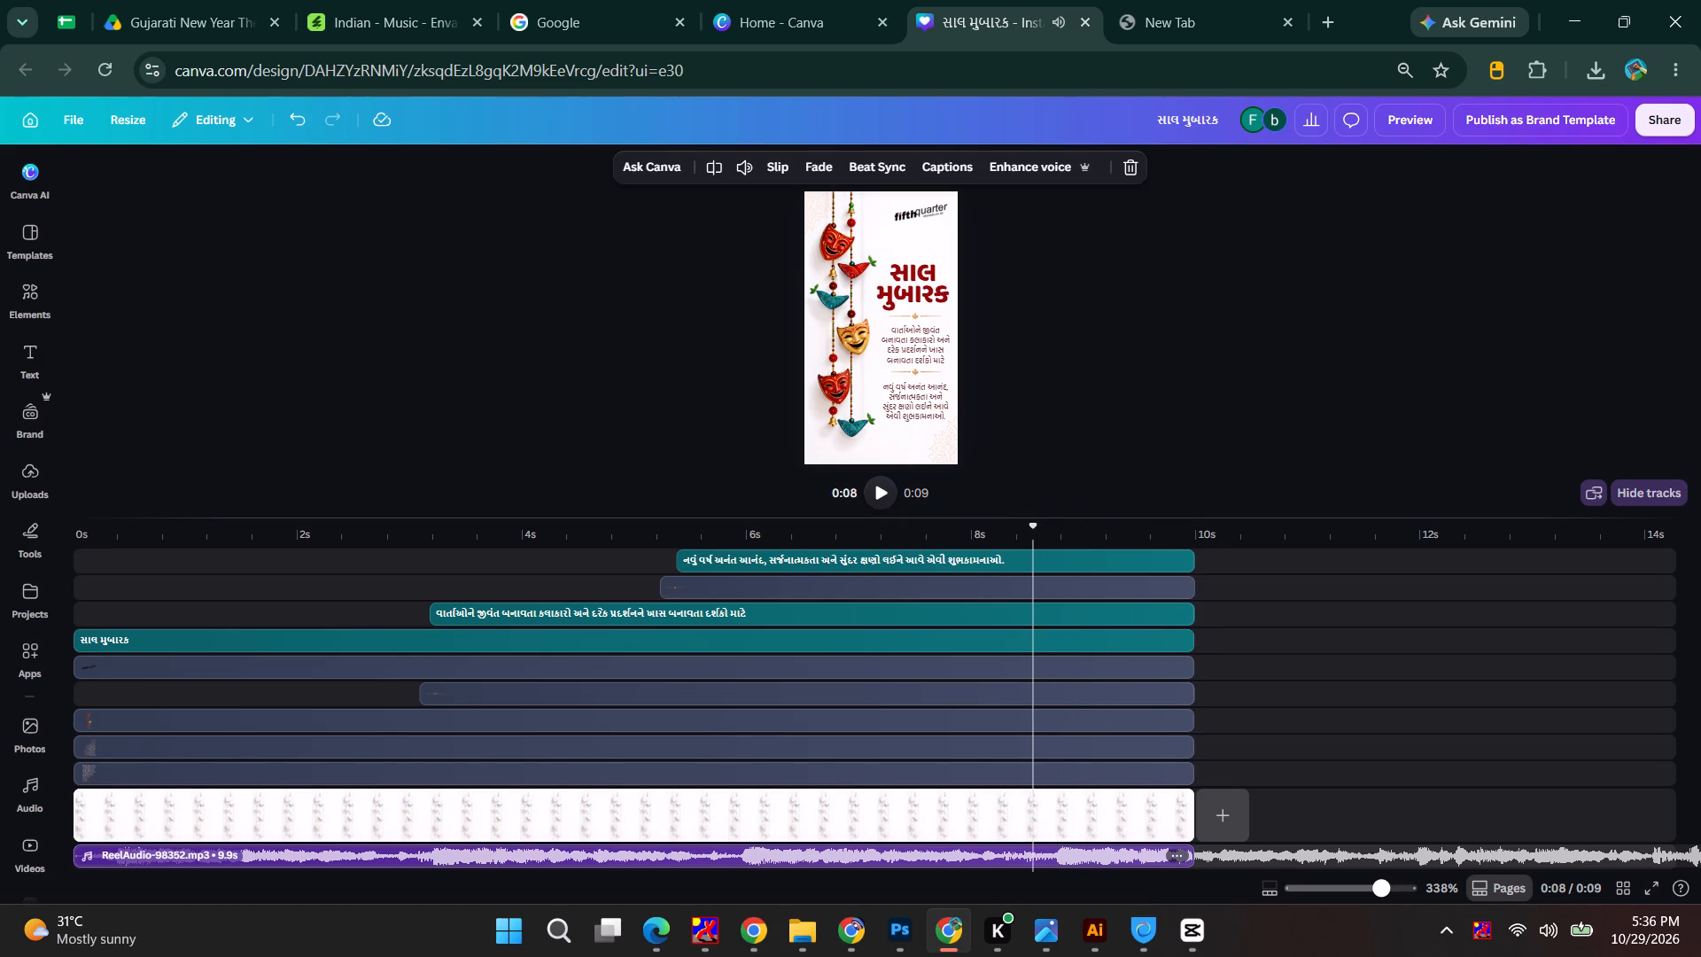
{"action": "key", "text": "space"}
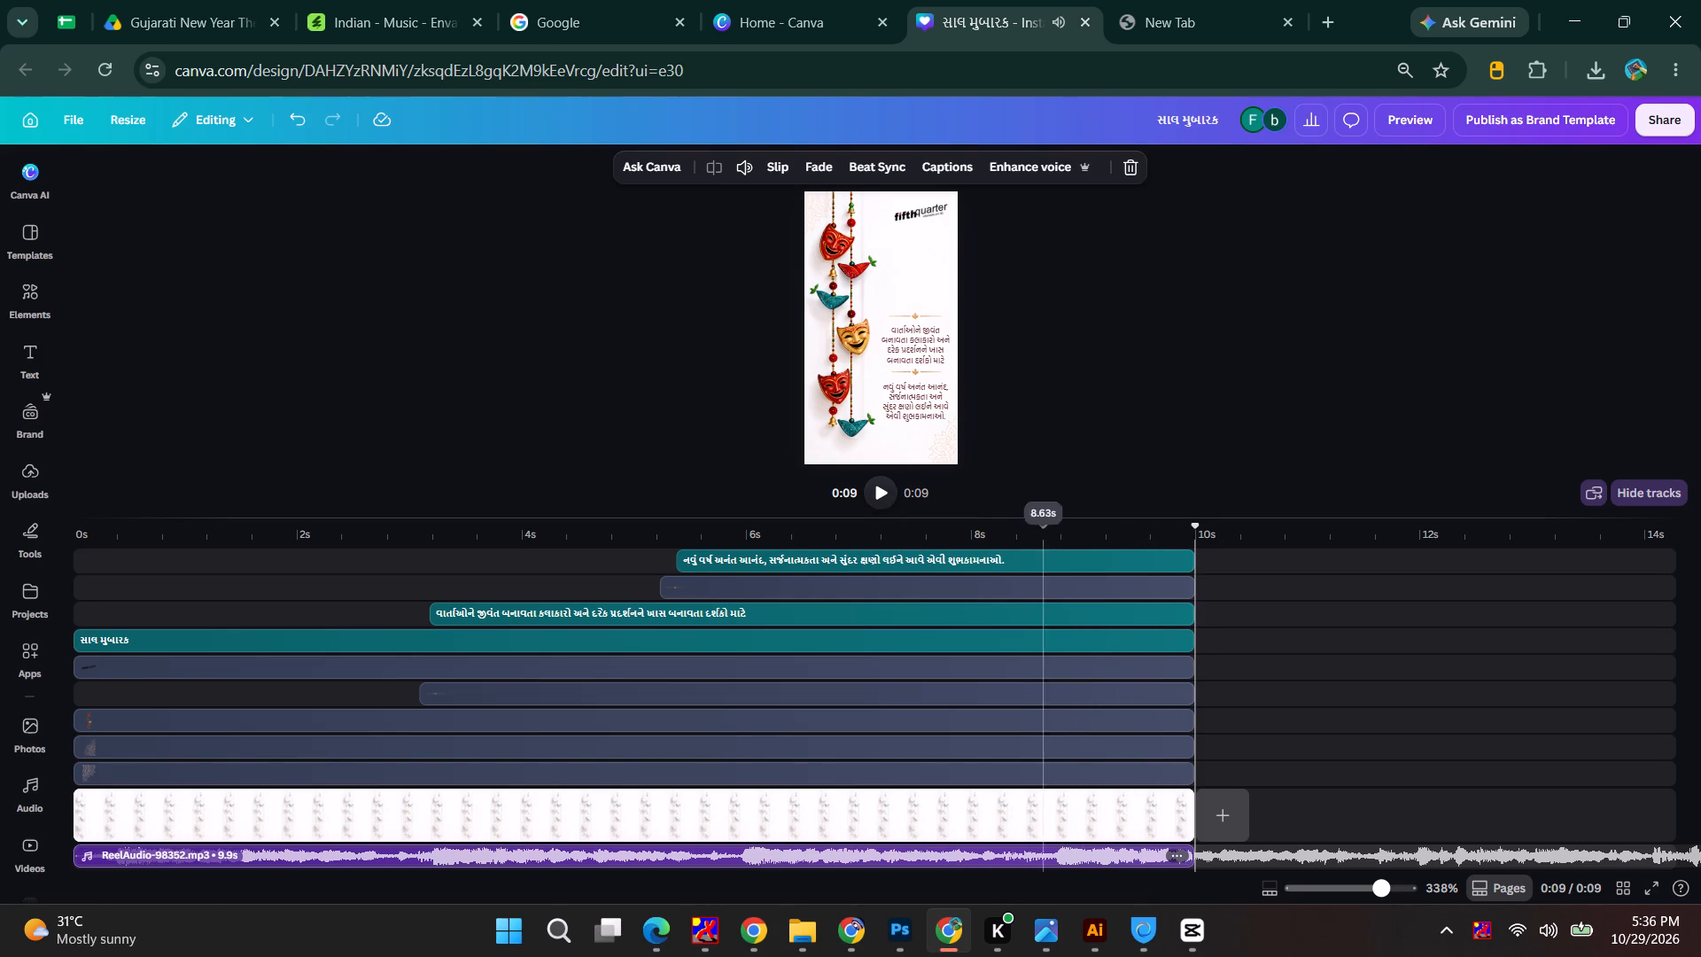
{"action": "scroll", "coordinate": [1161, 498], "scroll_direction": "up", "scroll_amount": 4}
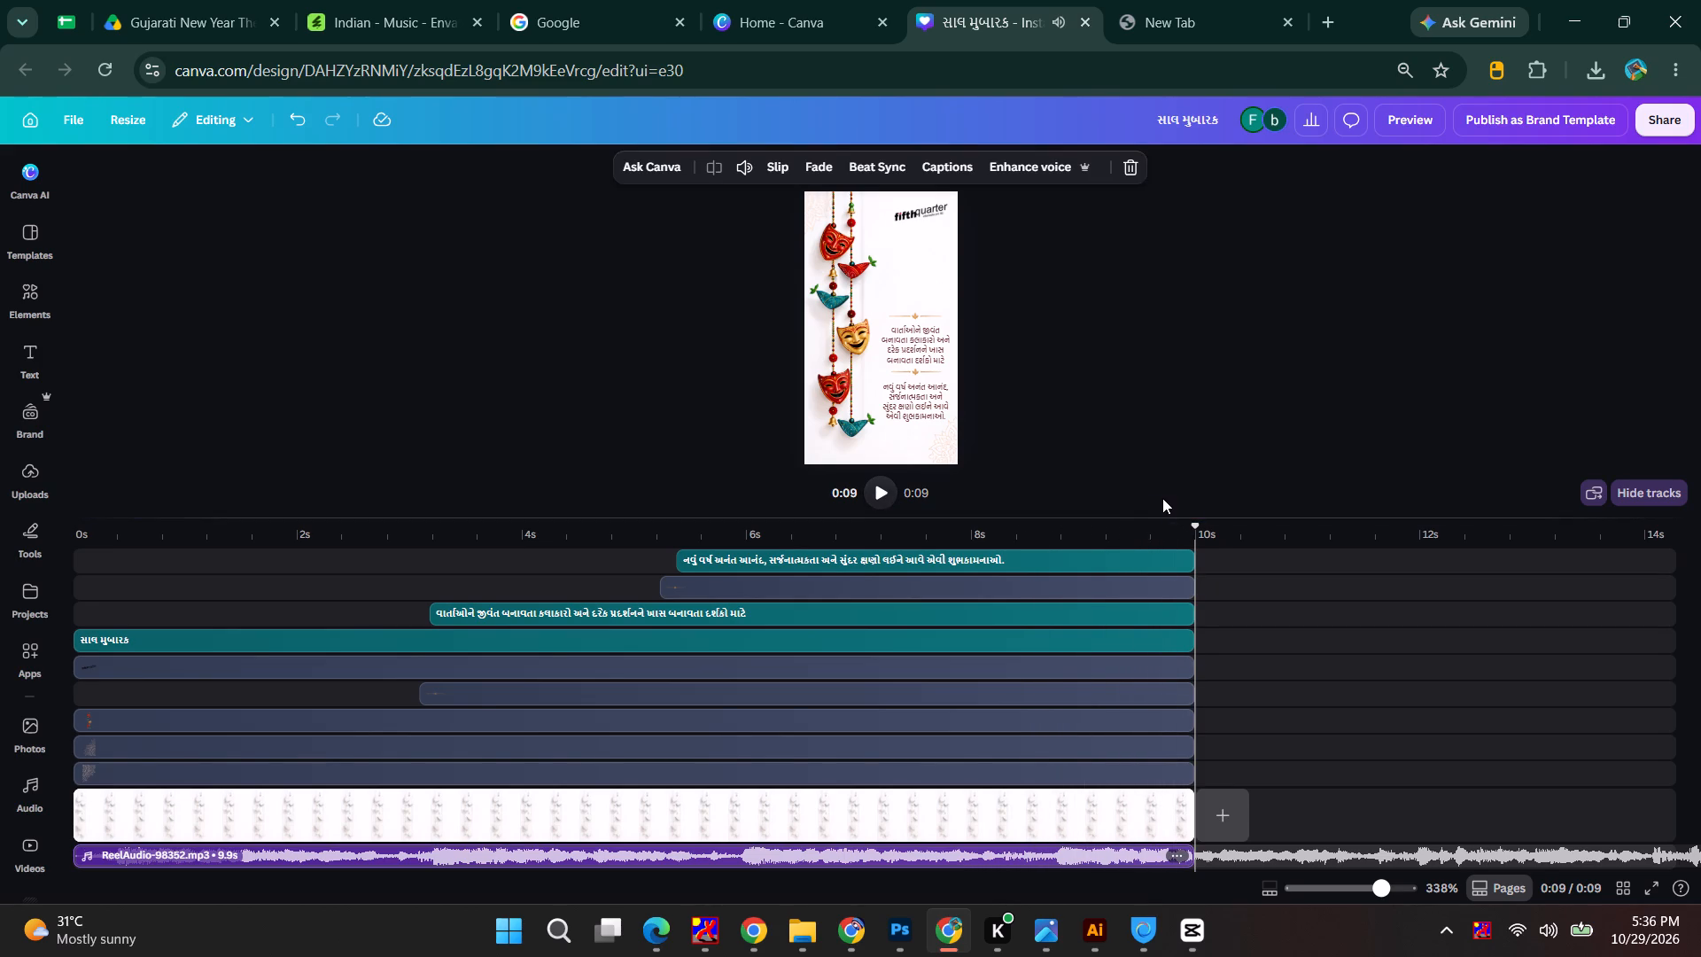
{"action": "scroll", "coordinate": [1149, 650], "scroll_direction": "up", "scroll_amount": 3}
{"action": "scroll", "coordinate": [1148, 650], "scroll_direction": "down", "scroll_amount": 4}
{"action": "scroll", "coordinate": [1147, 647], "scroll_direction": "up", "scroll_amount": 3}
{"action": "left_click", "coordinate": [920, 235]}
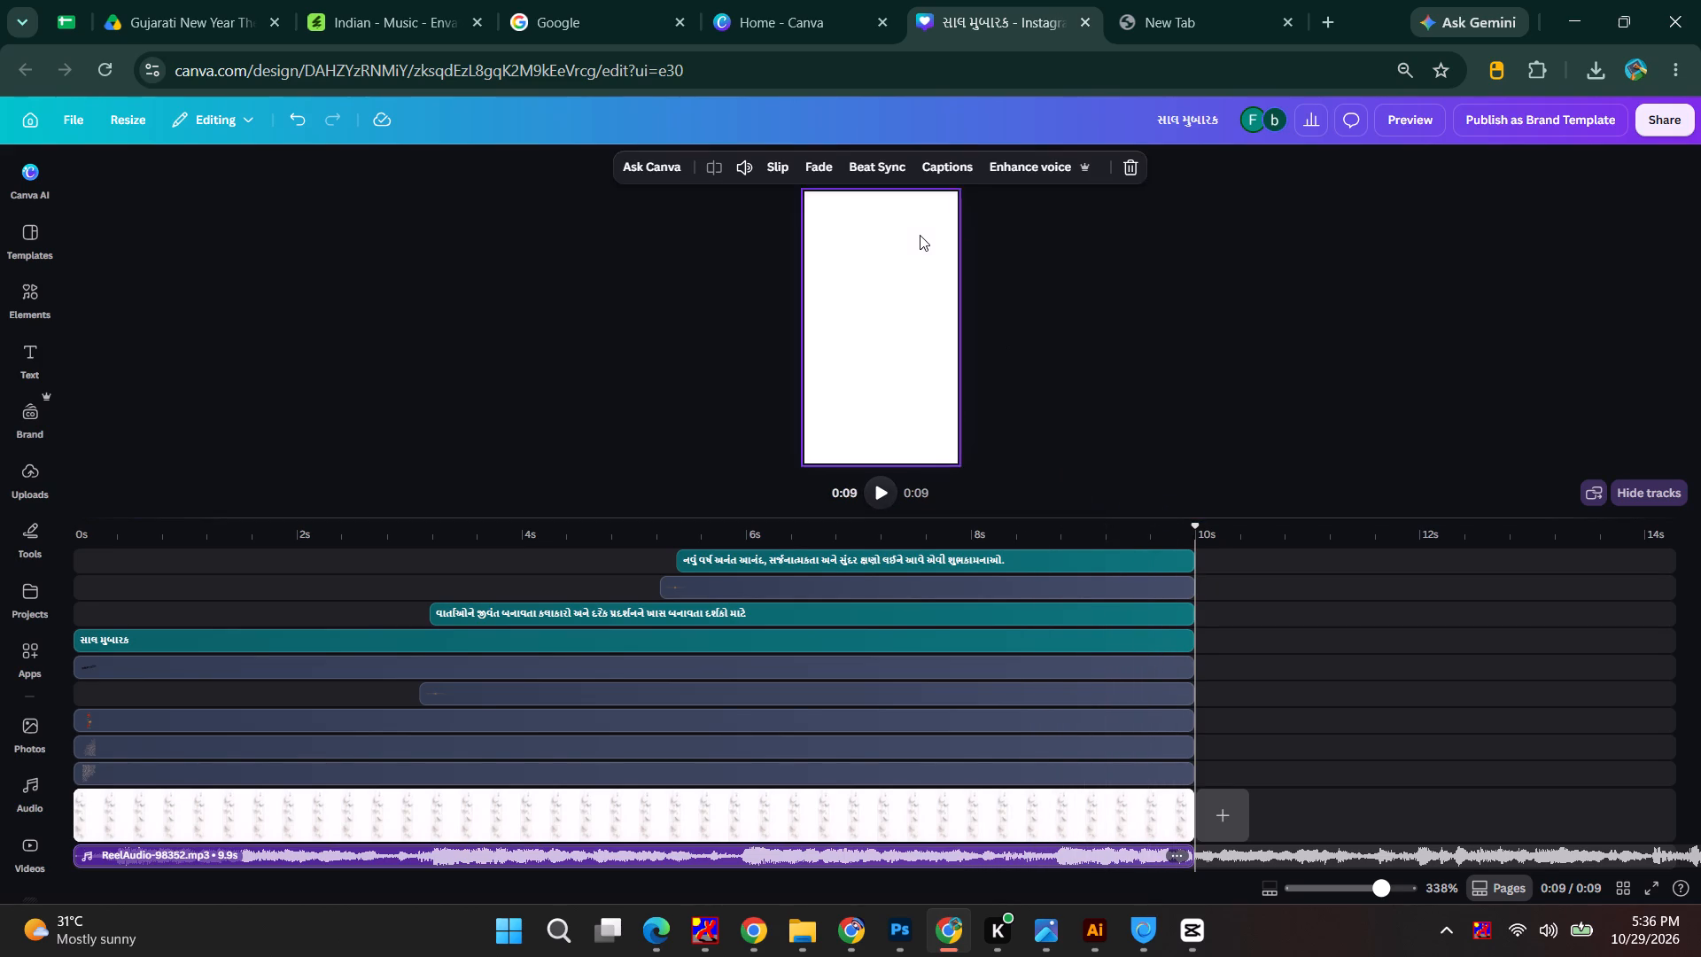
{"action": "left_click_drag", "start_coordinate": [1192, 525], "coordinate": [960, 527]}
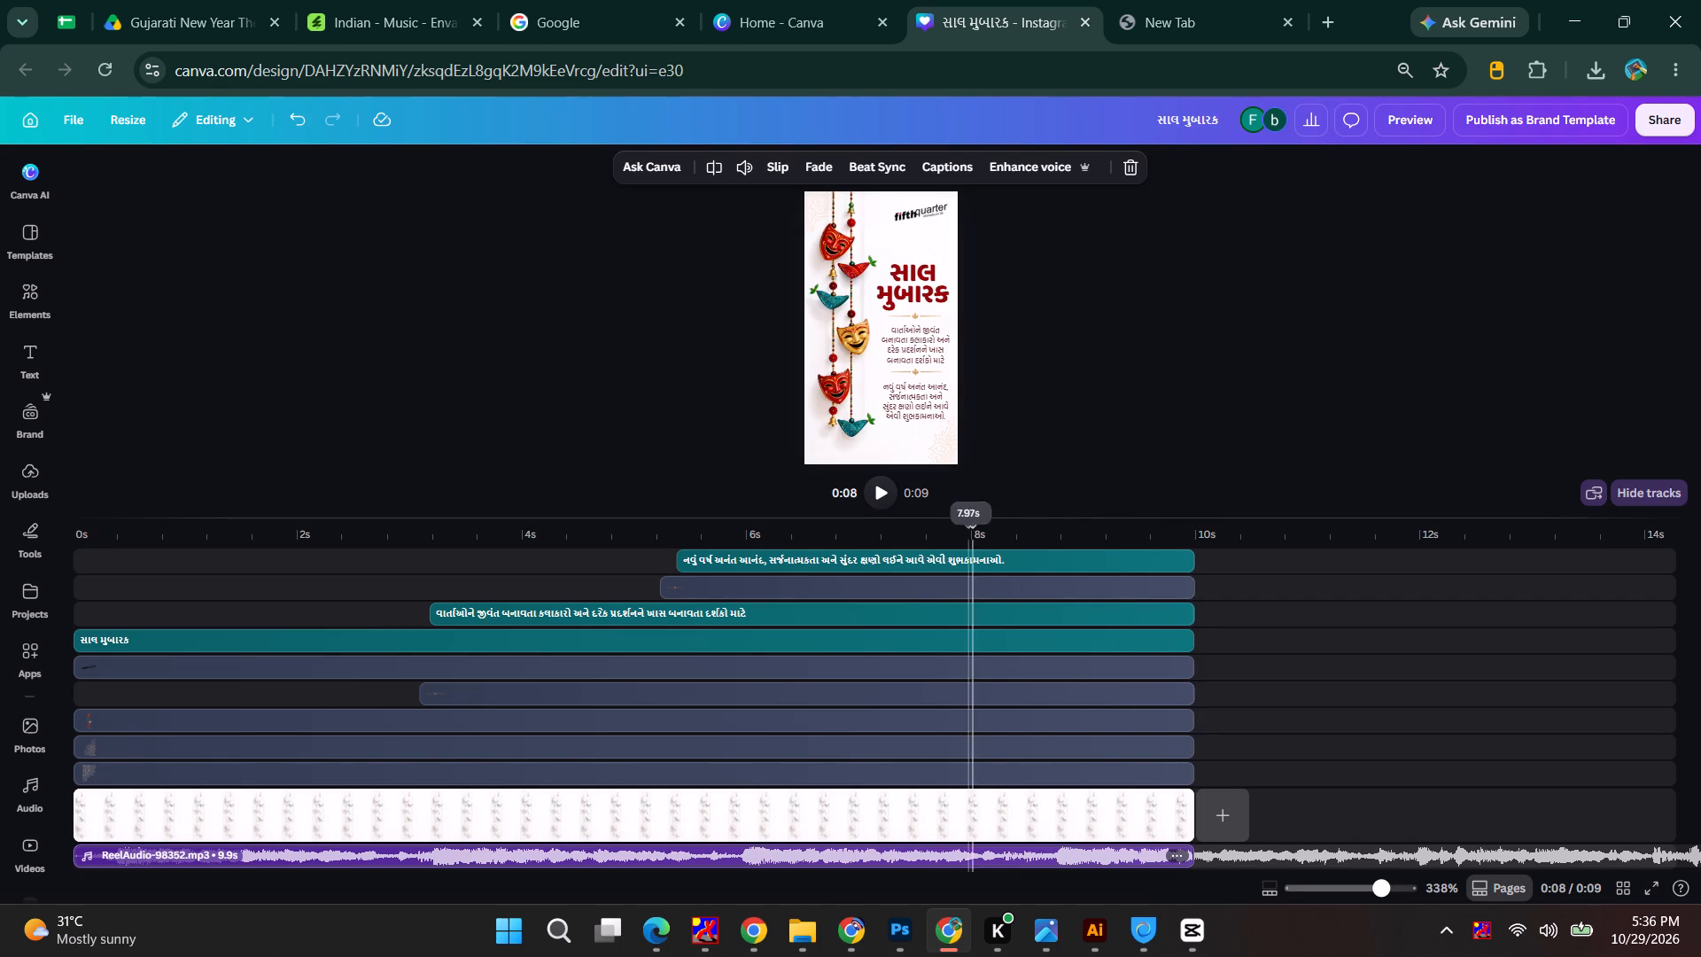
{"action": "left_click_drag", "start_coordinate": [960, 527], "coordinate": [1199, 525]}
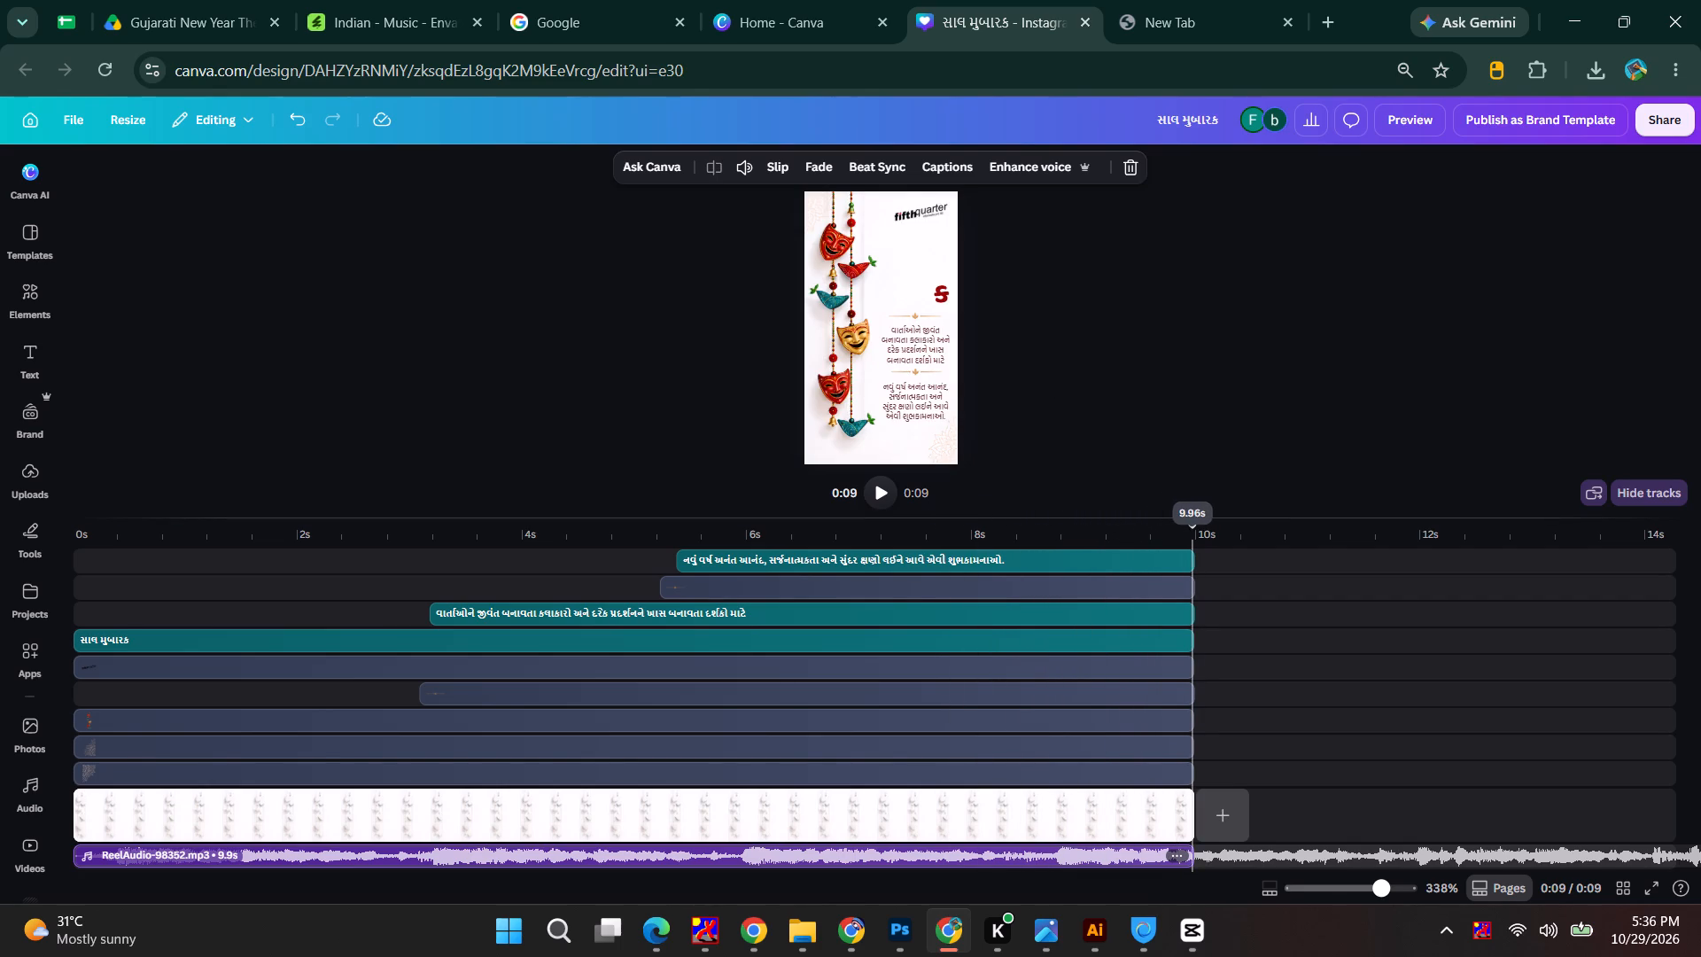
{"action": "left_click_drag", "start_coordinate": [1199, 525], "coordinate": [1206, 526]}
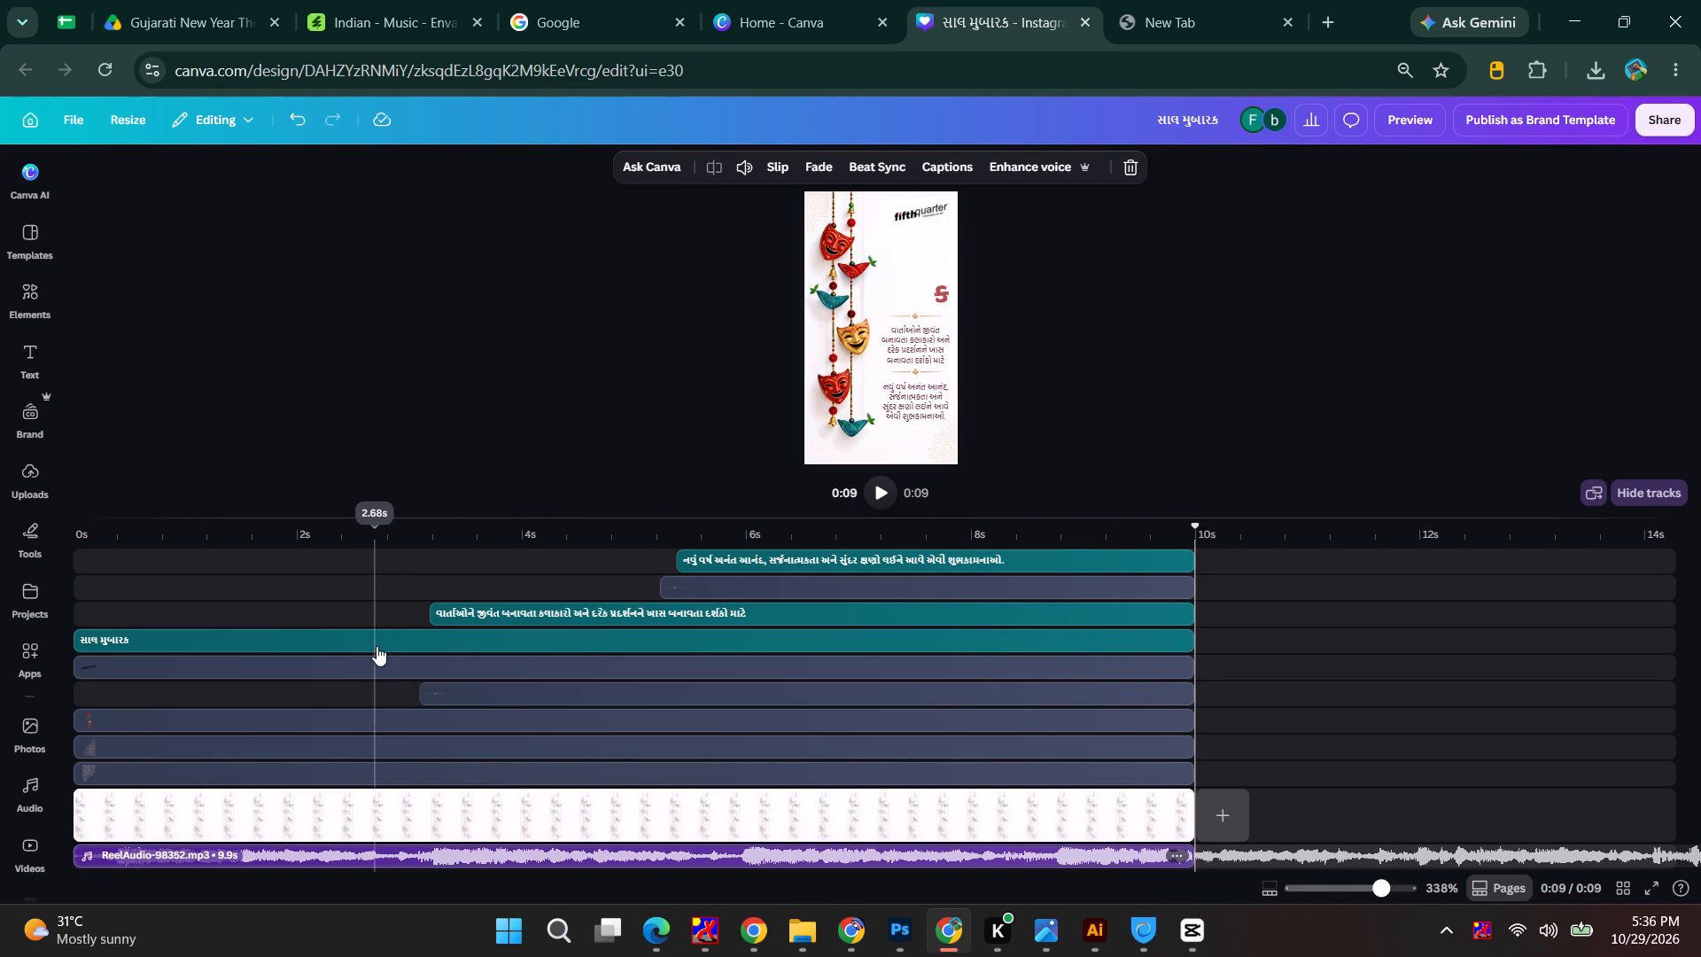
Set the સાલ મુબારક title's Typewriter animation to play on enter only, with its speed at the lowest setting.
{"action": "left_click", "coordinate": [380, 638]}
{"action": "left_click", "coordinate": [1161, 166]}
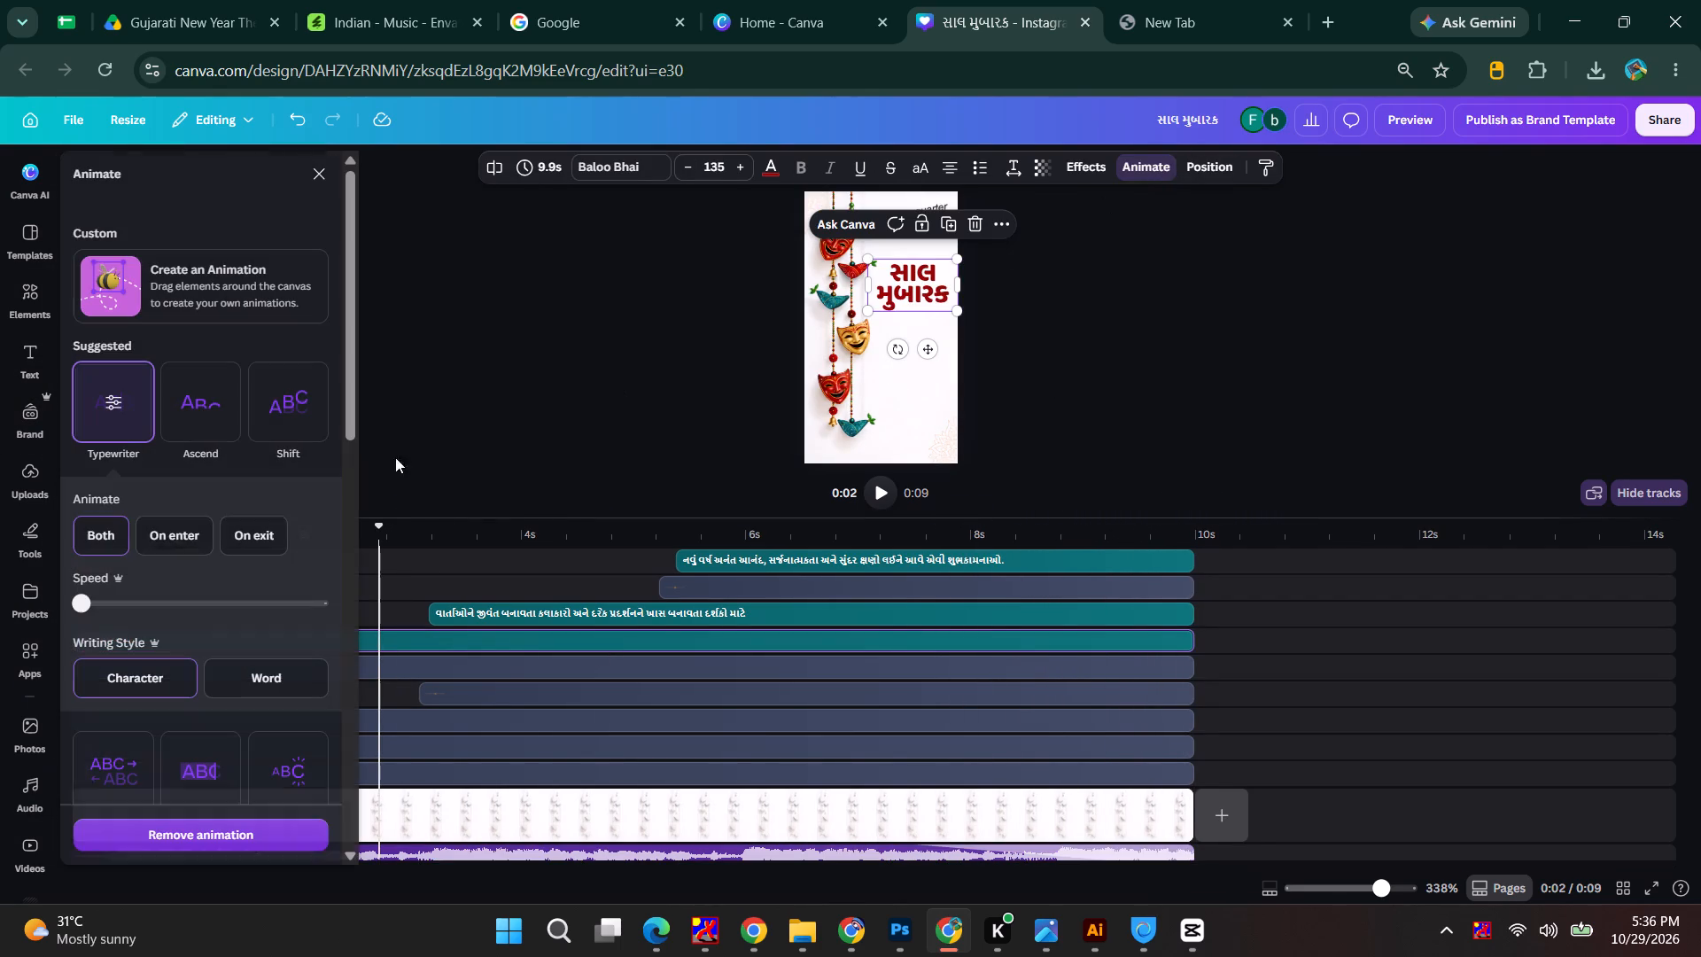
{"action": "left_click", "coordinate": [155, 537]}
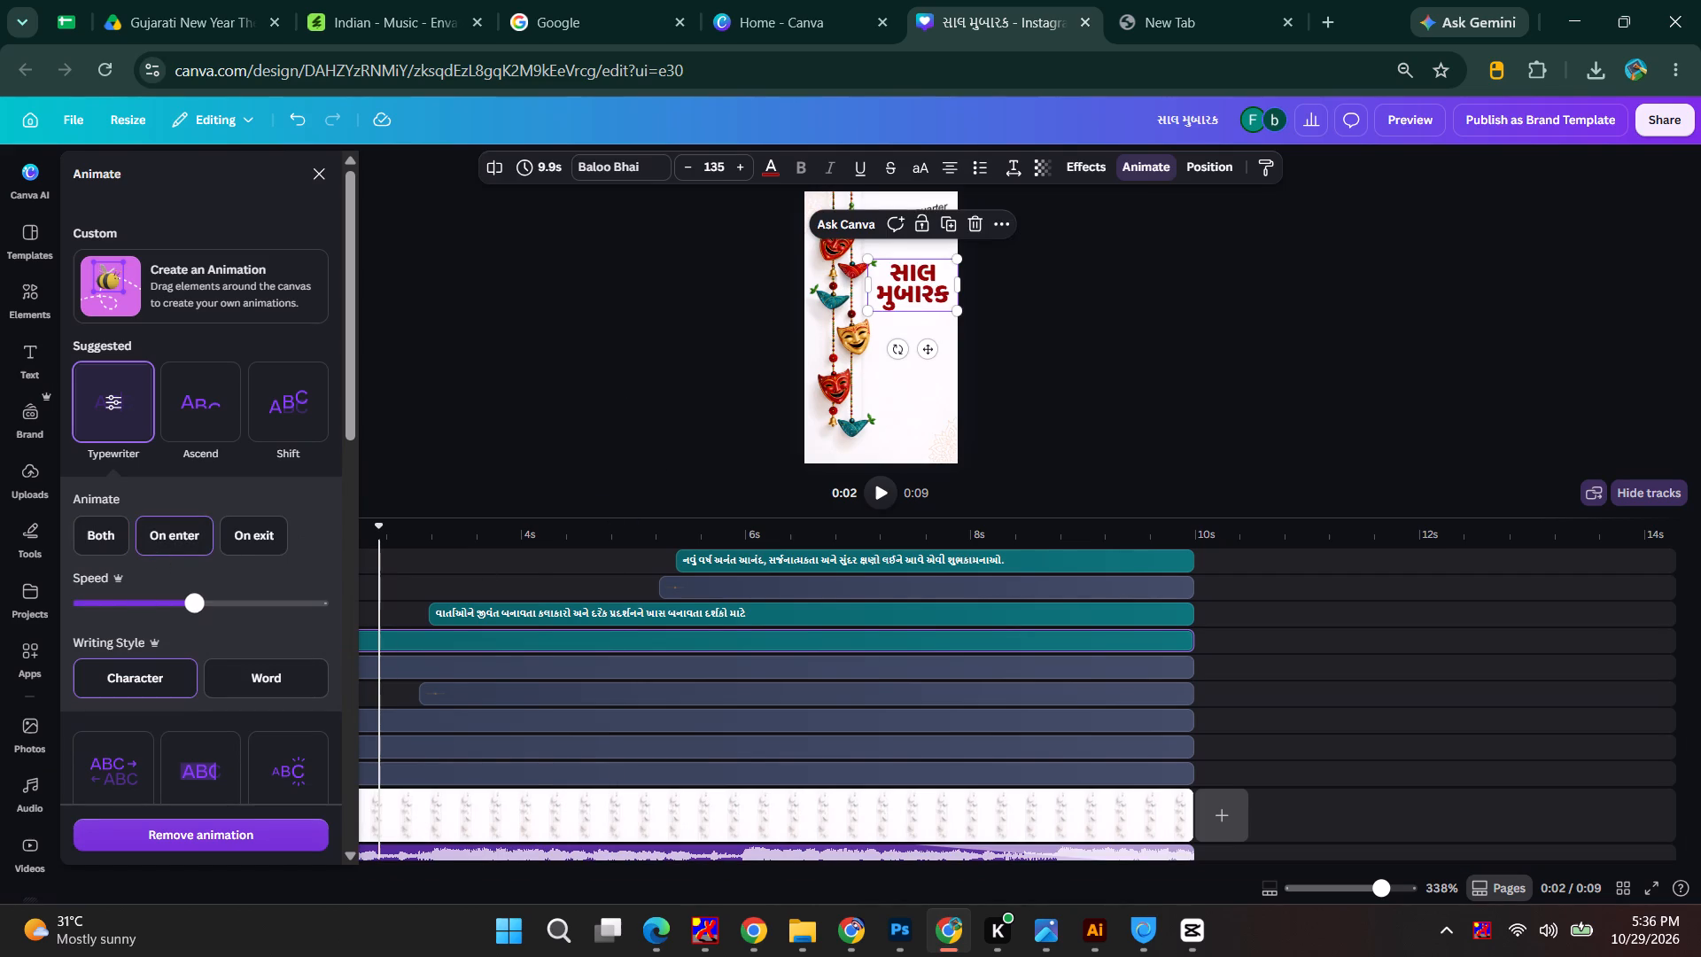
{"action": "left_click_drag", "start_coordinate": [124, 608], "coordinate": [55, 606]}
{"action": "left_click", "coordinate": [507, 328]}
Play the design, including from its beginning, to check the title's entrance animation.
{"action": "key", "text": "space"}
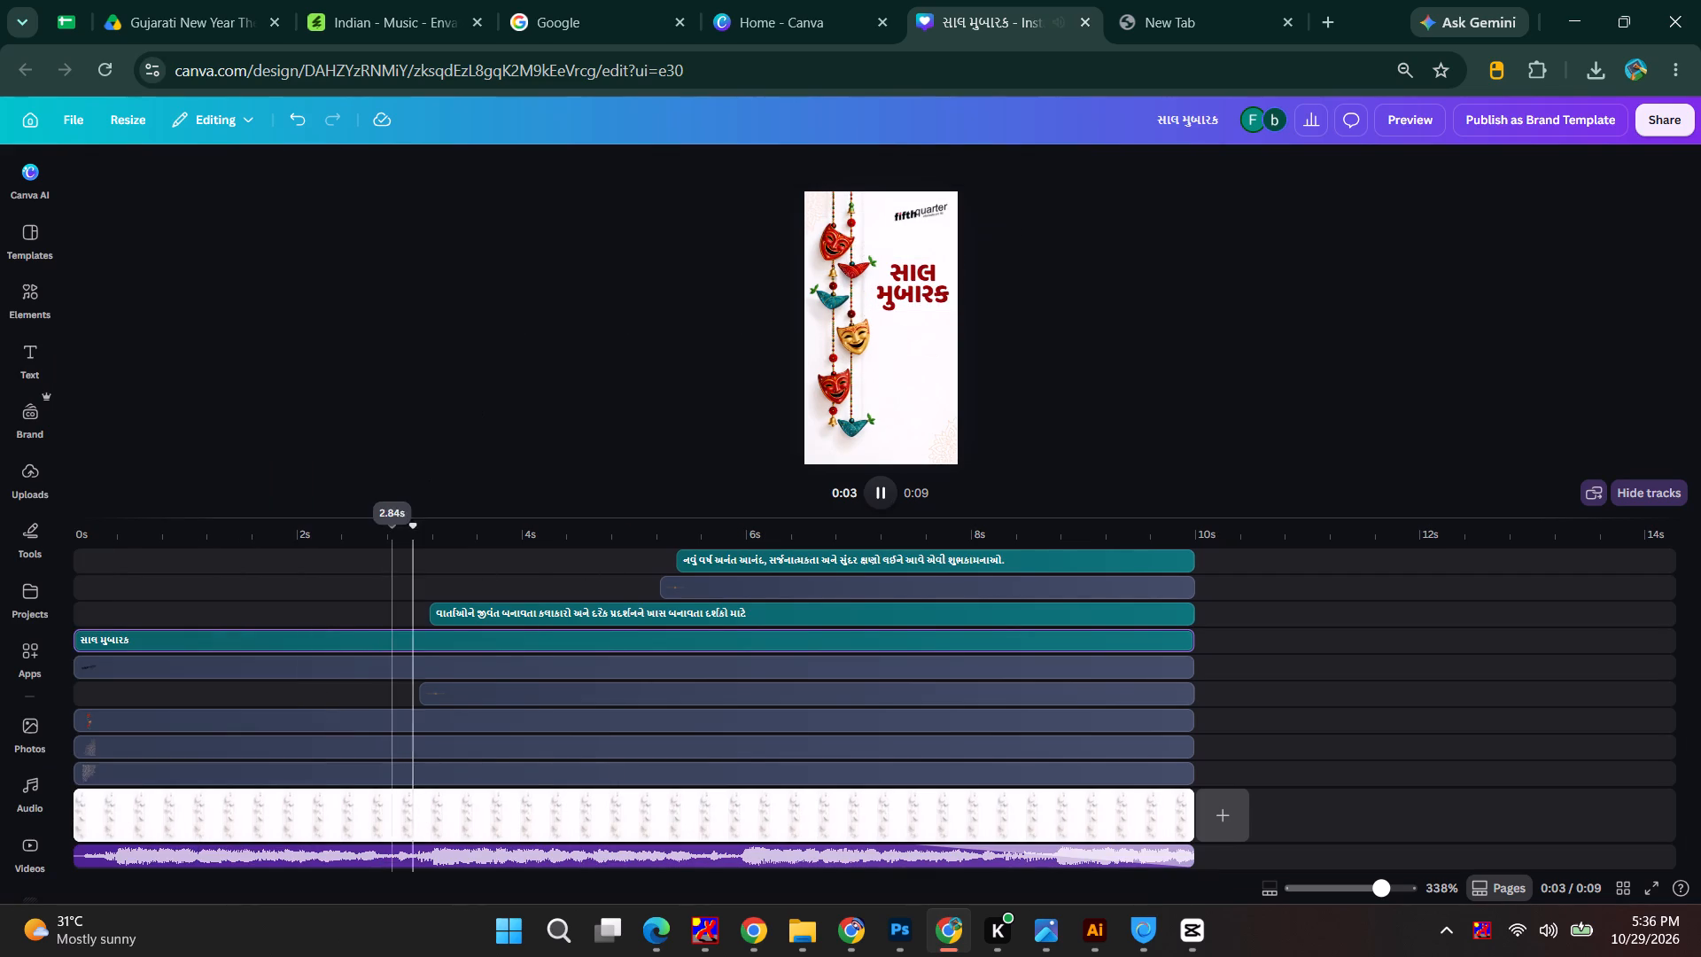
{"action": "left_click_drag", "start_coordinate": [236, 518], "coordinate": [81, 517]}
{"action": "left_click_drag", "start_coordinate": [264, 440], "coordinate": [0, 441]}
{"action": "left_click_drag", "start_coordinate": [166, 461], "coordinate": [151, 472]}
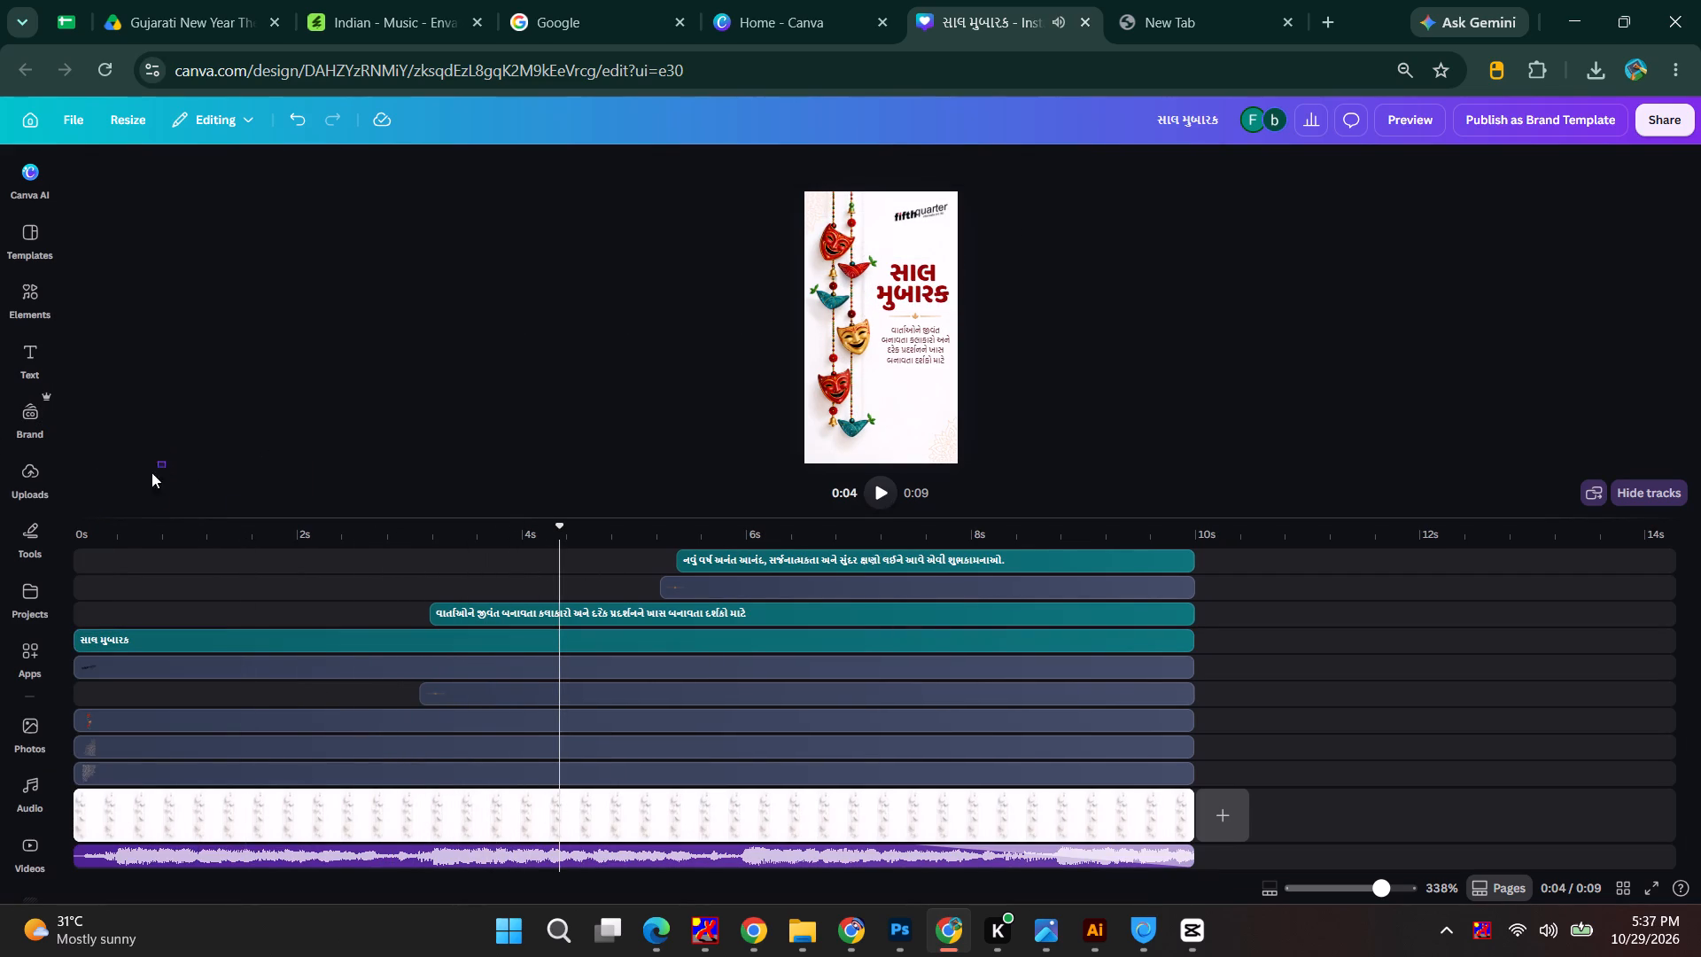
{"action": "left_click_drag", "start_coordinate": [151, 472], "coordinate": [151, 478]}
{"action": "left_click_drag", "start_coordinate": [143, 525], "coordinate": [68, 537]}
{"action": "key", "text": "space"}
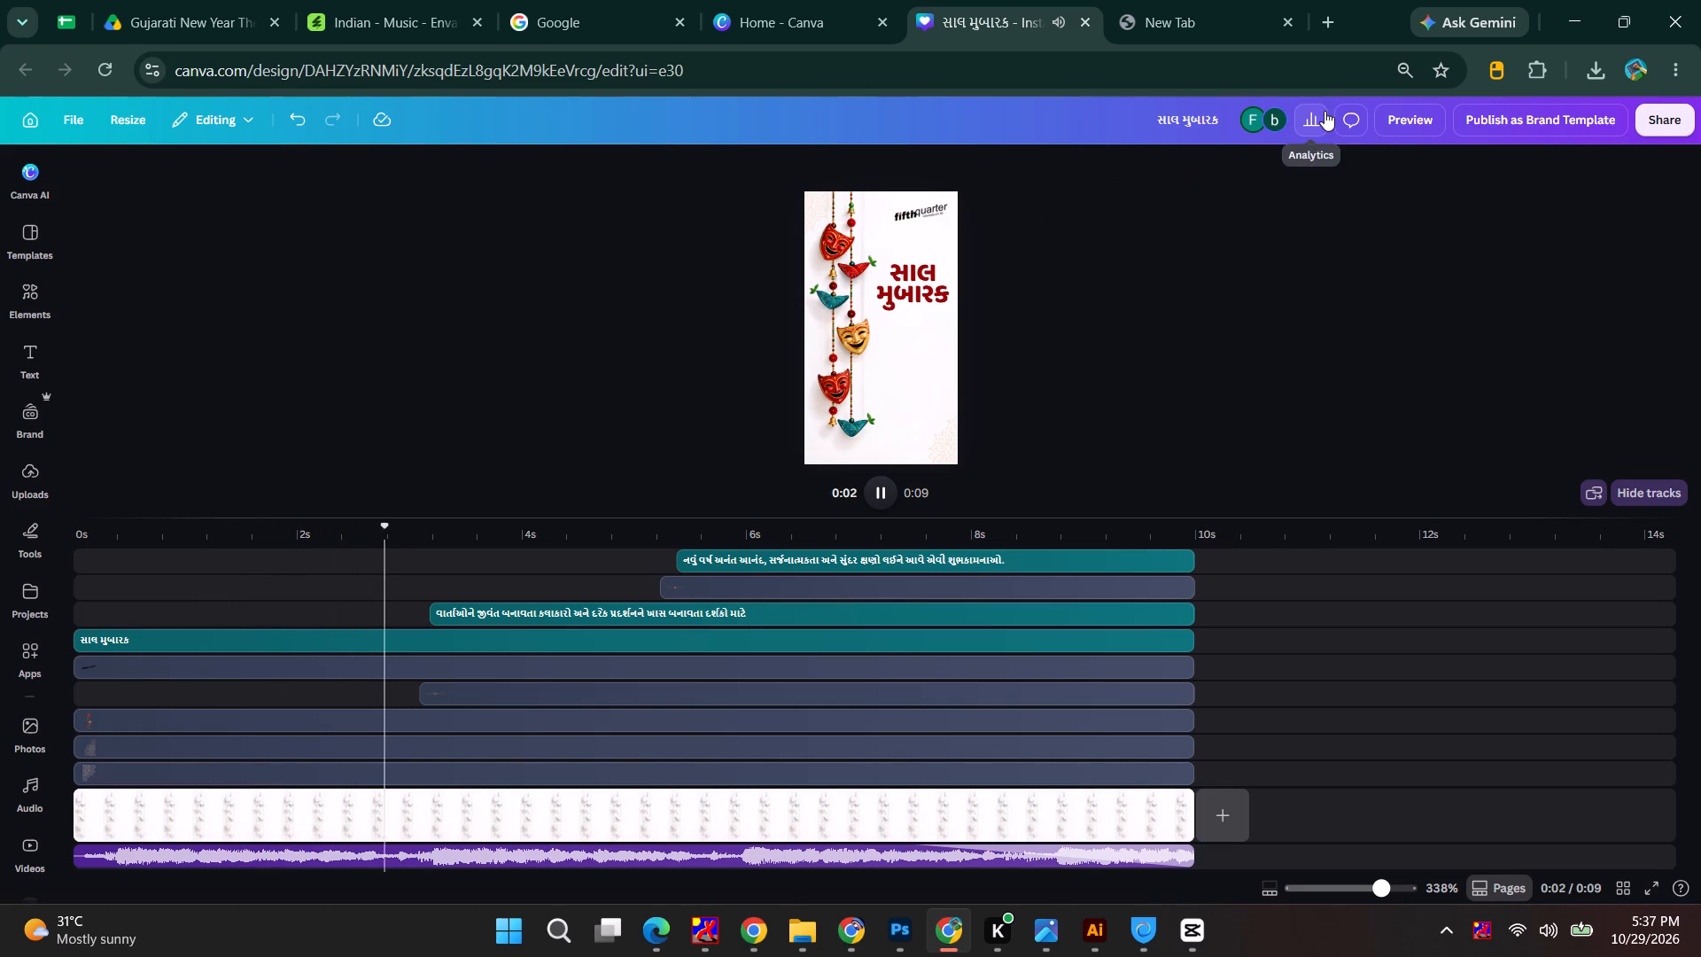
Download the design as an MP4 video at 1080p quality.
{"action": "left_click", "coordinate": [1642, 120]}
{"action": "left_click", "coordinate": [1413, 502]}
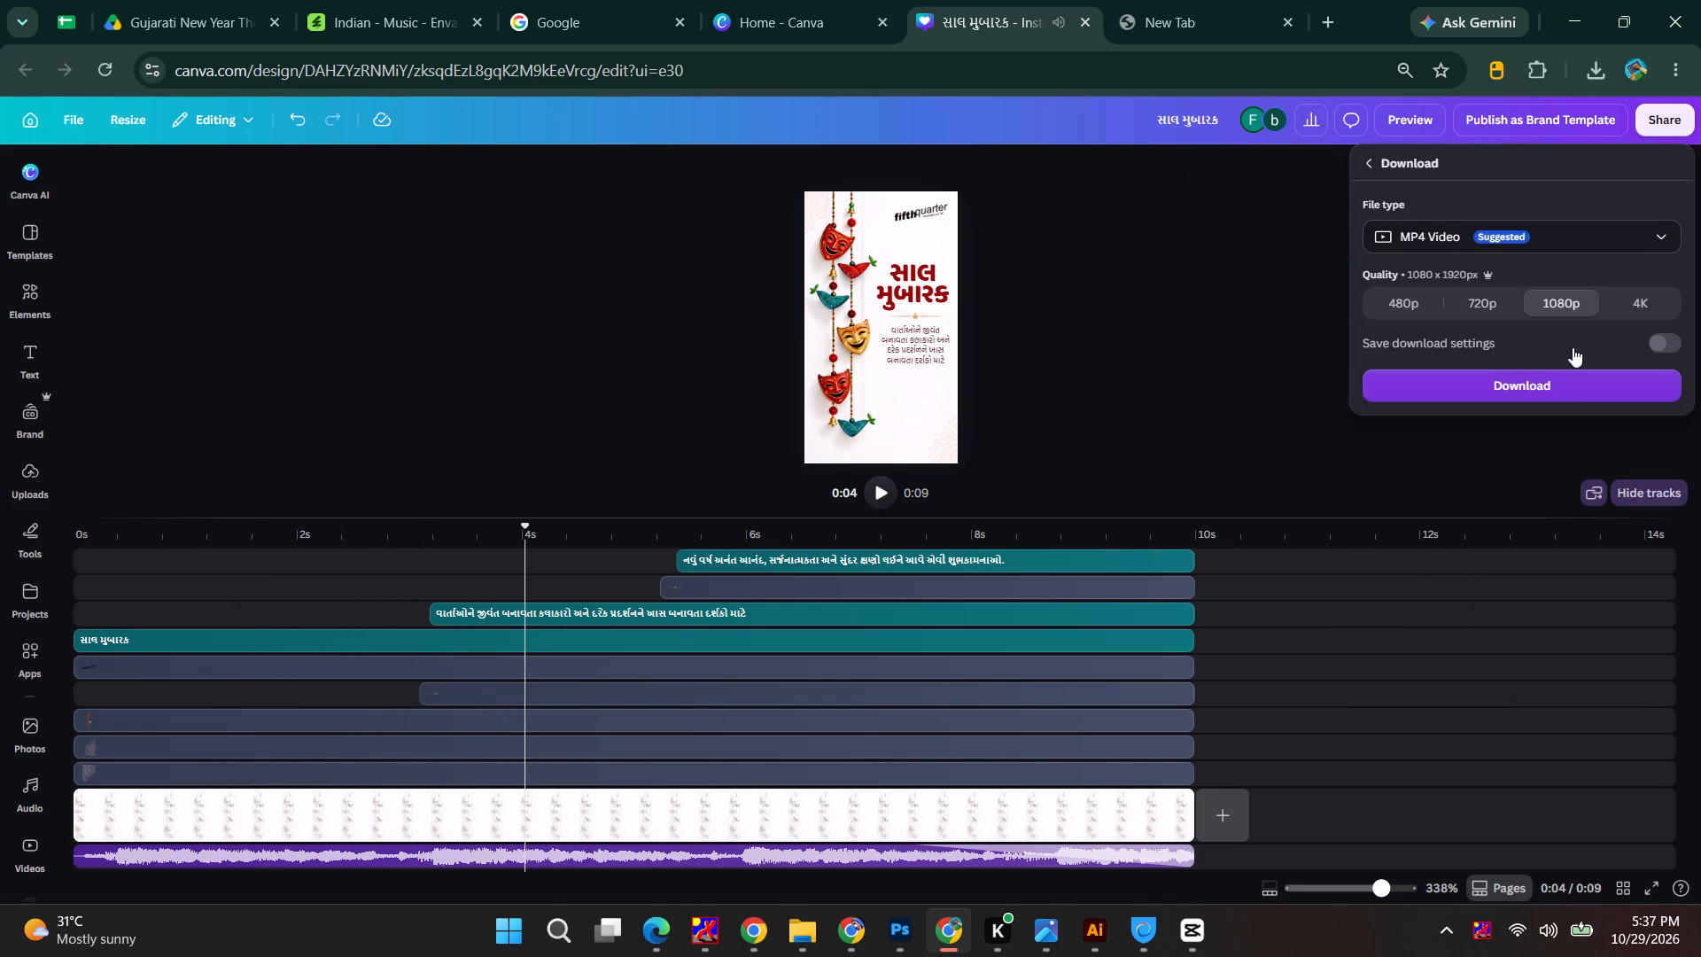
{"action": "left_click", "coordinate": [1577, 399]}
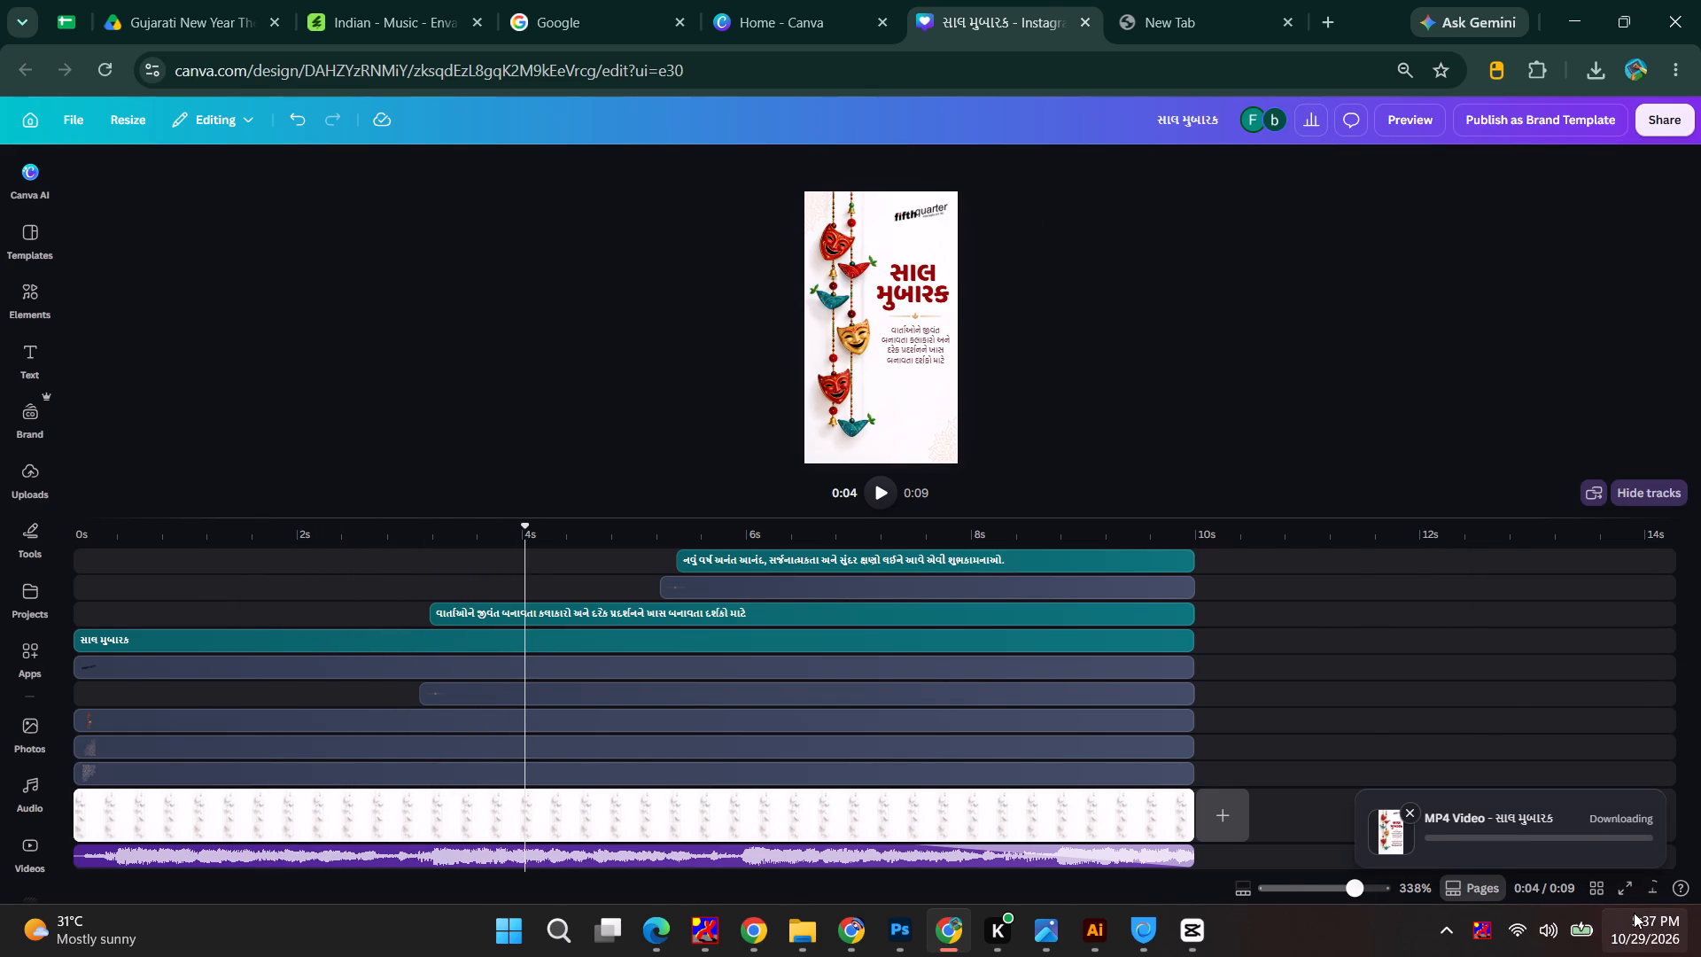
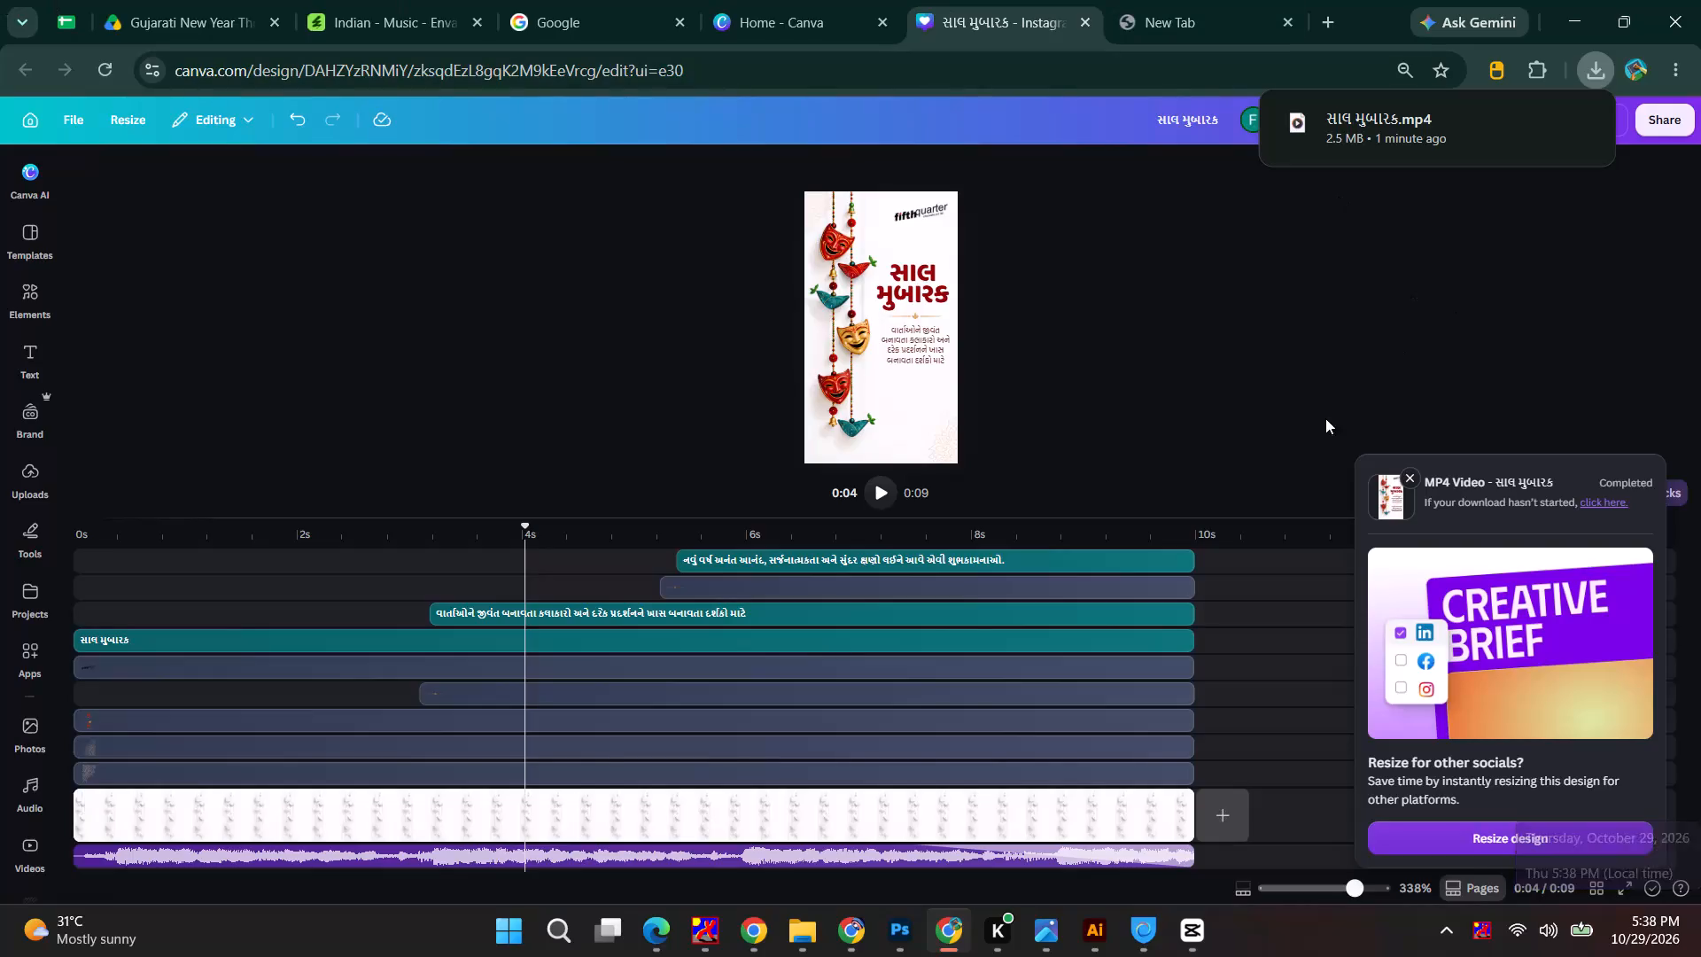
Switch to File Explorer and open the Downloads folder to locate the exported સાલ મુબારક video.
{"action": "left_click", "coordinate": [796, 937]}
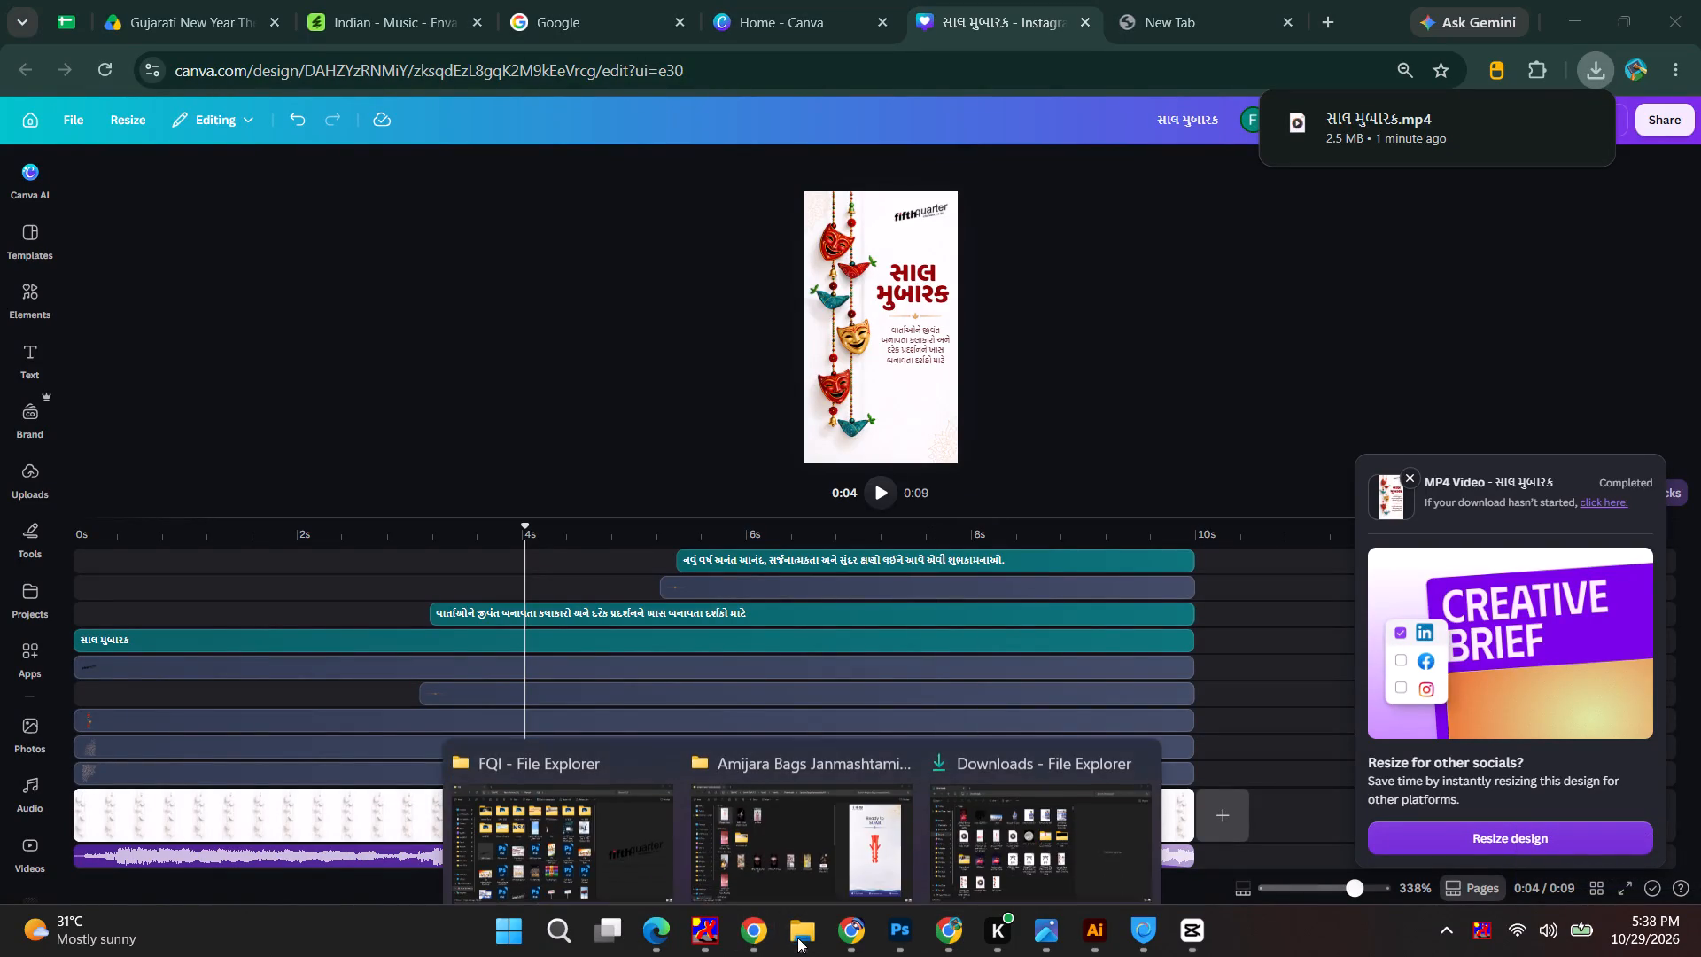
{"action": "left_click", "coordinate": [498, 798]}
{"action": "left_click", "coordinate": [103, 235]}
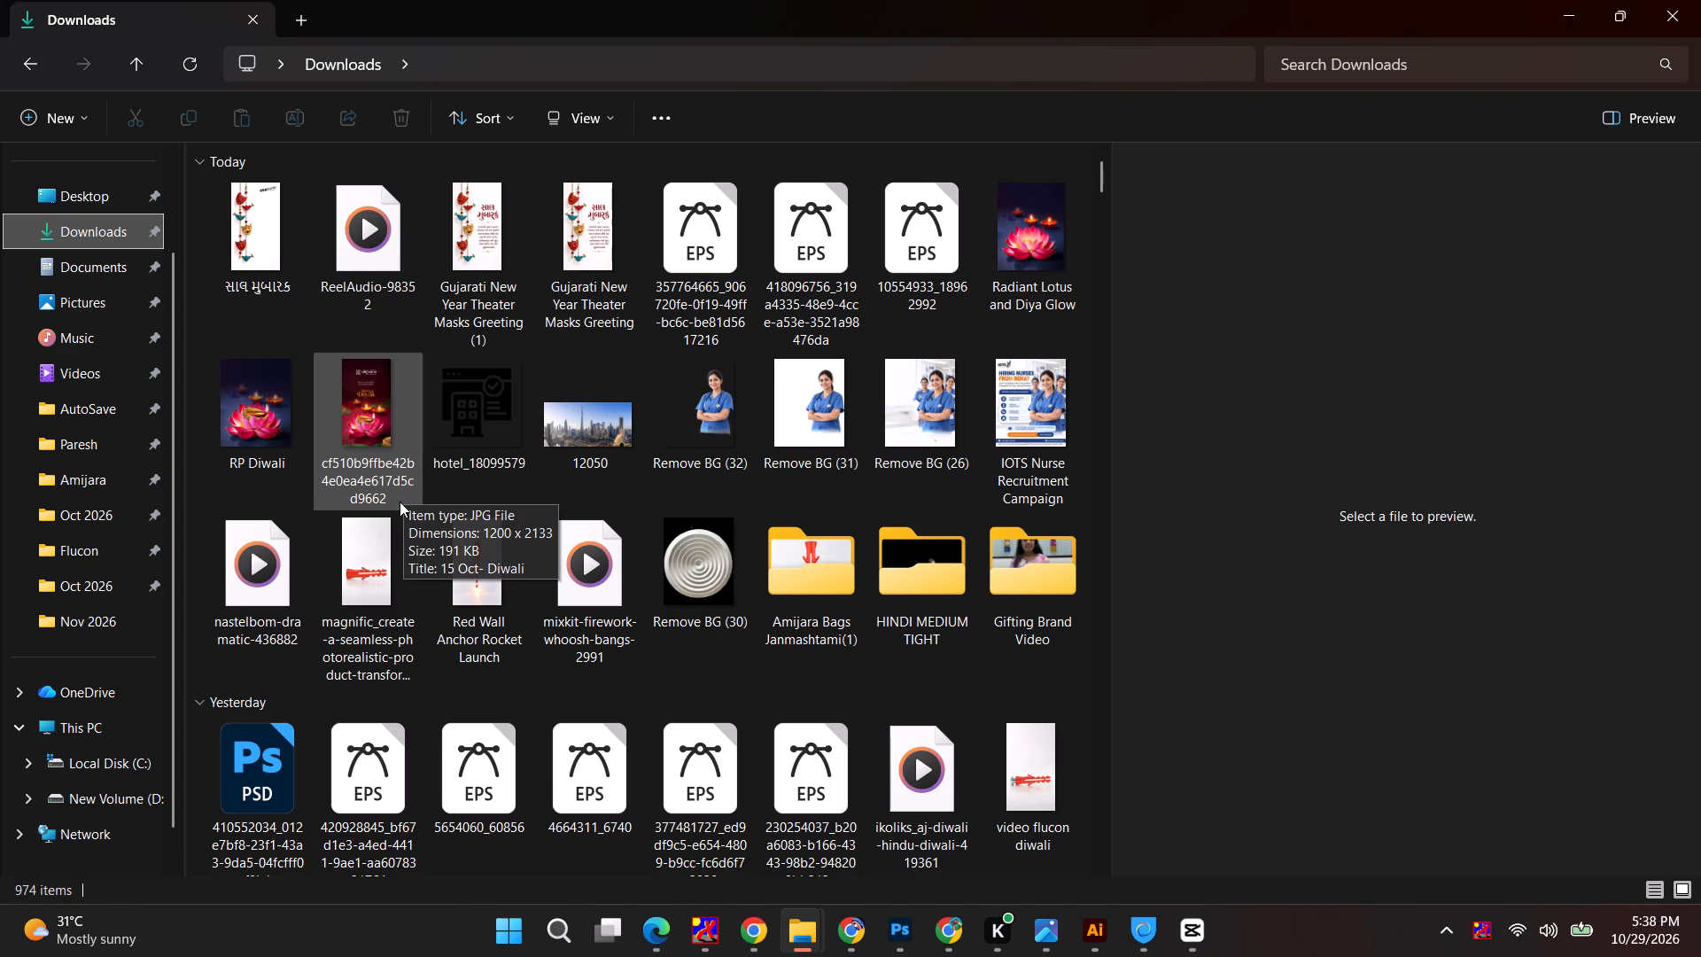
Rename the exported સાલ મુબારક video in Downloads as FQI સાલ મુબારક.
{"action": "left_click", "coordinate": [252, 254]}
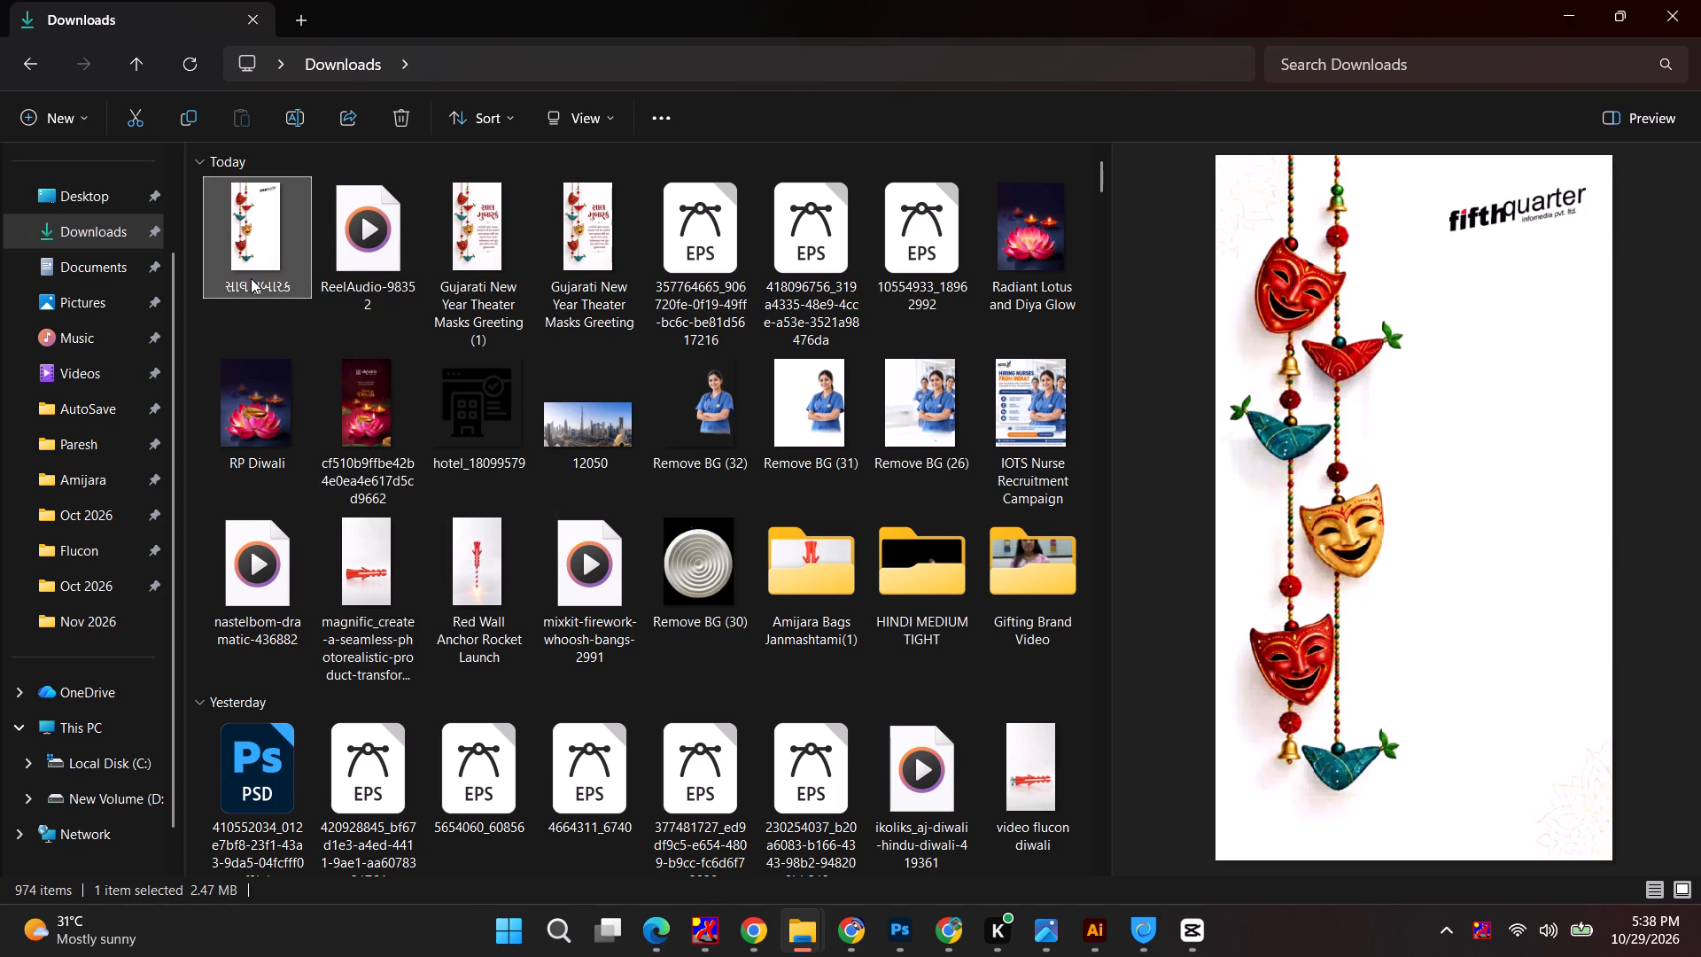
{"action": "key", "text": "F2"}
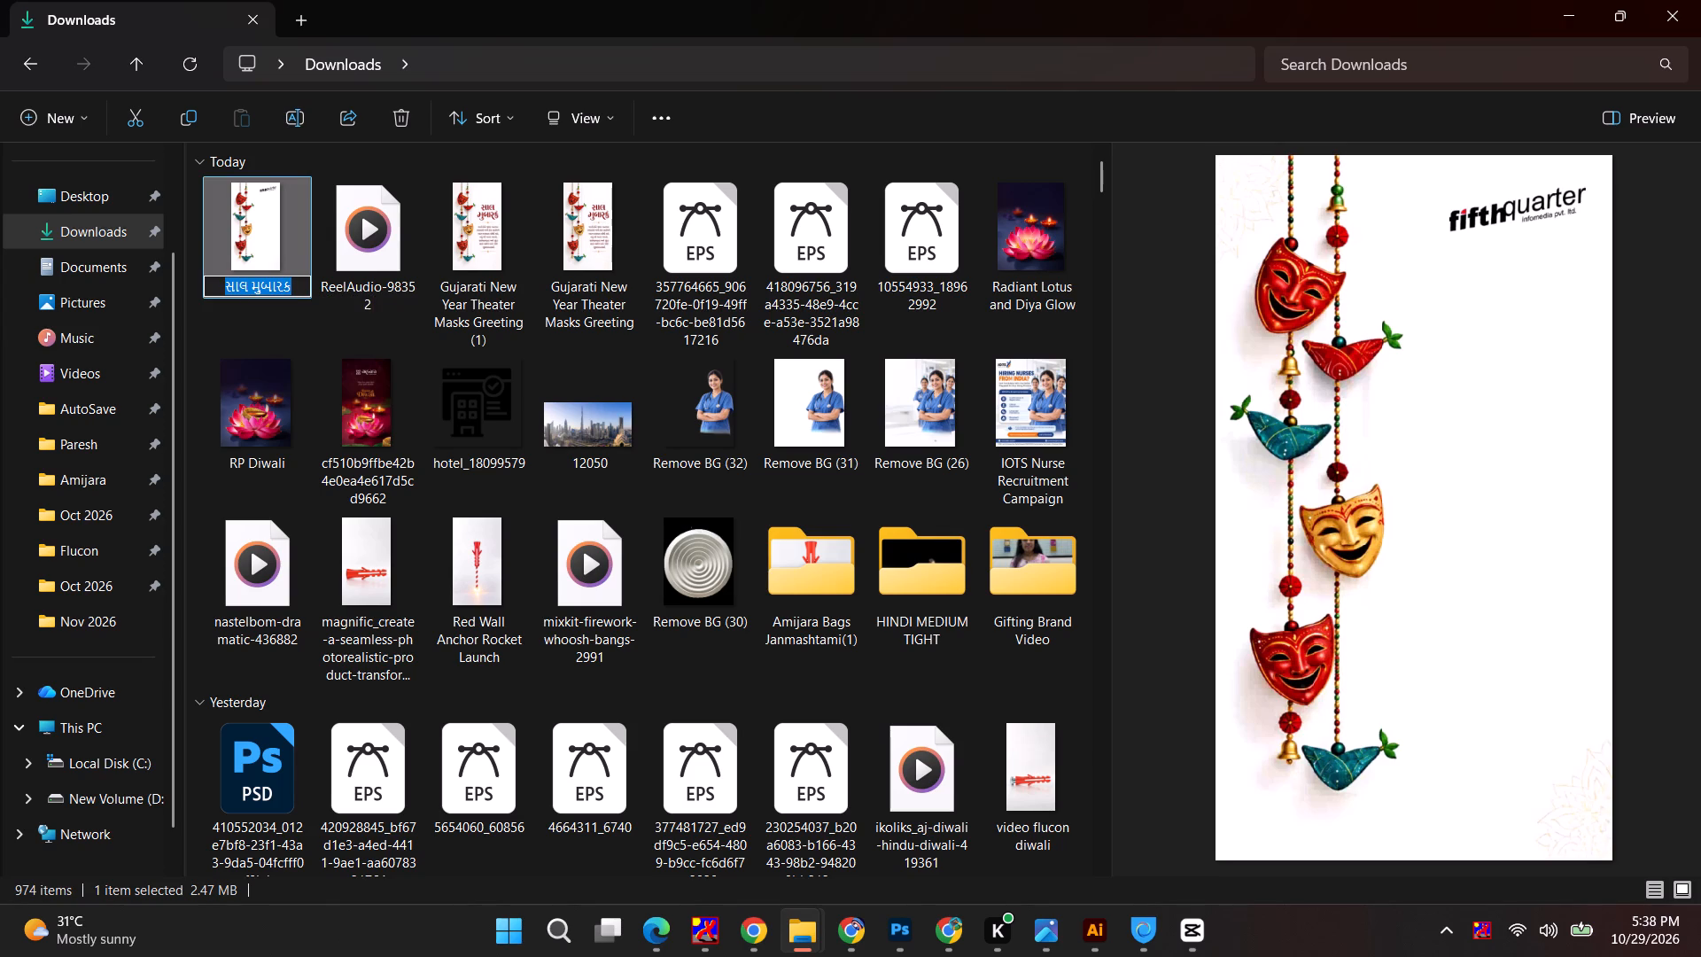
{"action": "key", "text": "Left"}
{"action": "key", "text": "Left"}
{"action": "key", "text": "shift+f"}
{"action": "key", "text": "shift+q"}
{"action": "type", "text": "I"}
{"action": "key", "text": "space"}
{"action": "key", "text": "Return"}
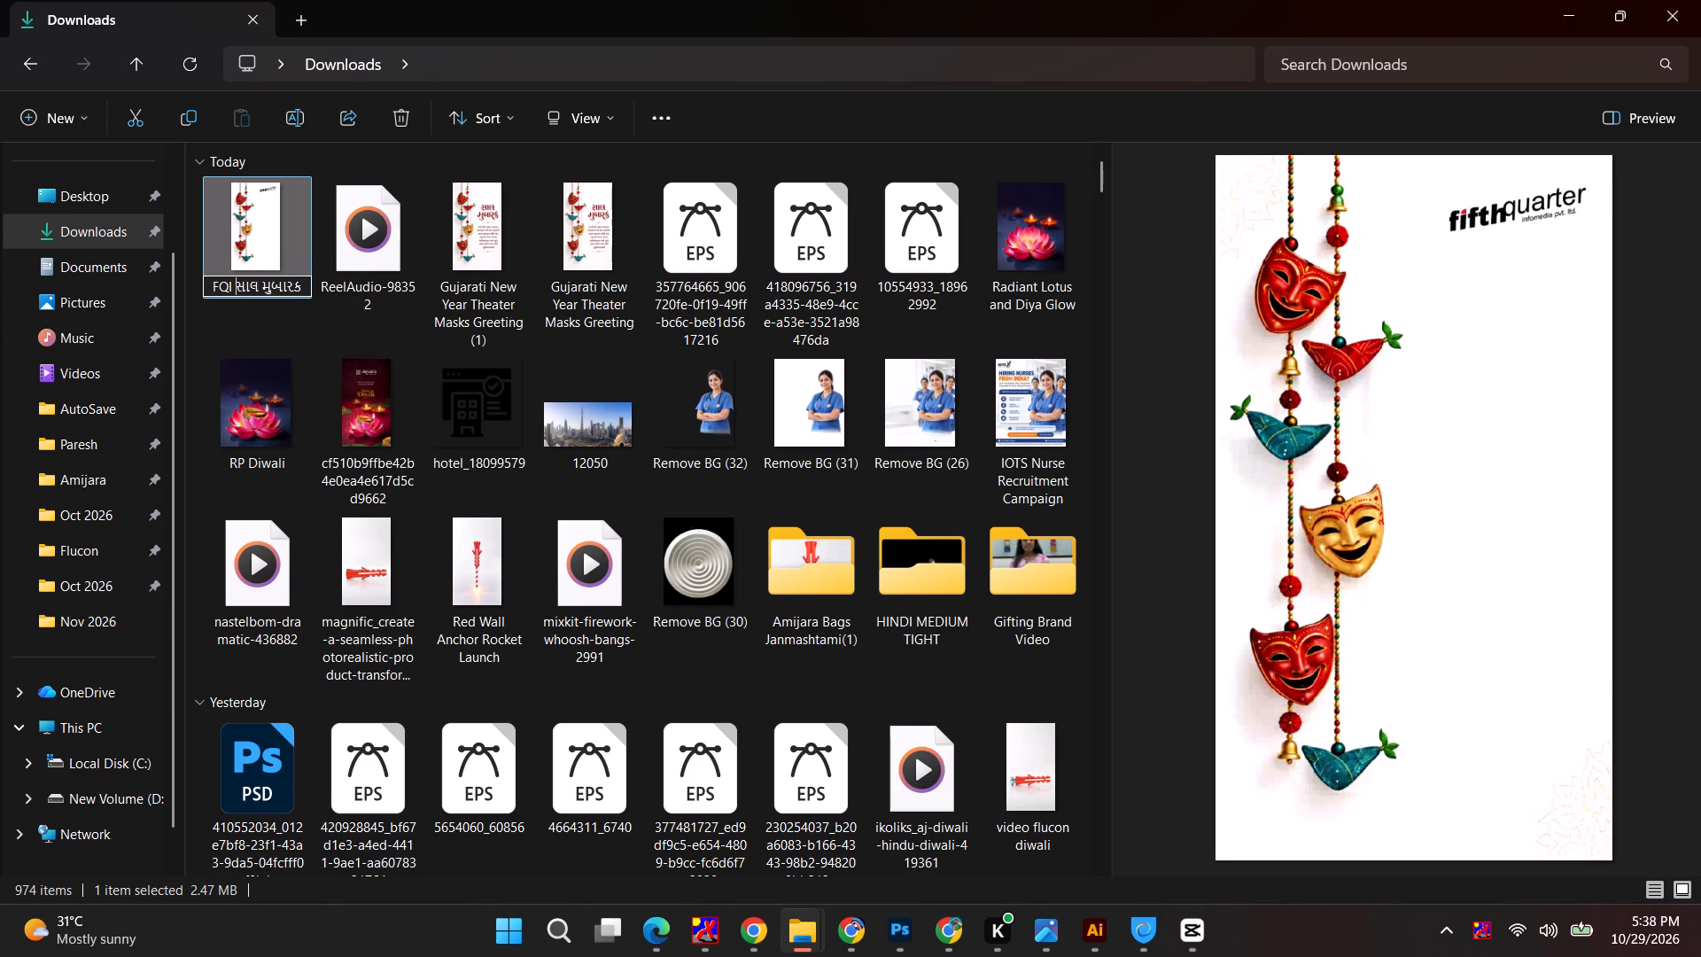
{"action": "double_click", "coordinate": [1488, 925]}
{"action": "left_click_drag", "start_coordinate": [269, 262], "coordinate": [974, 377]}
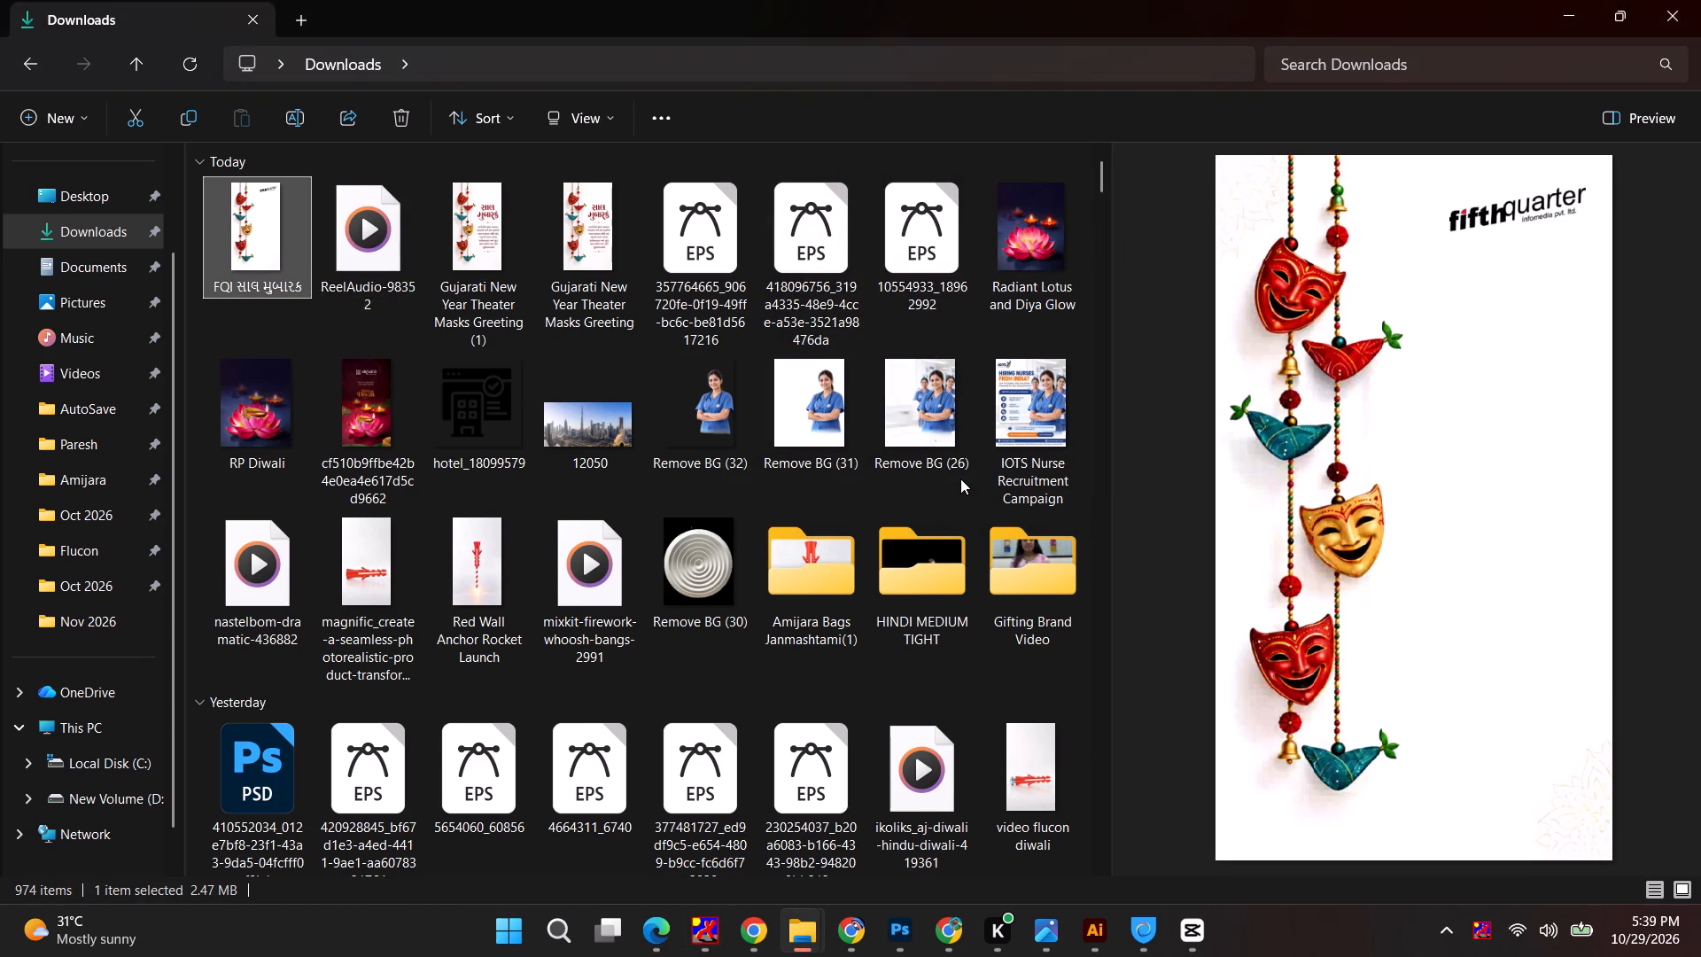
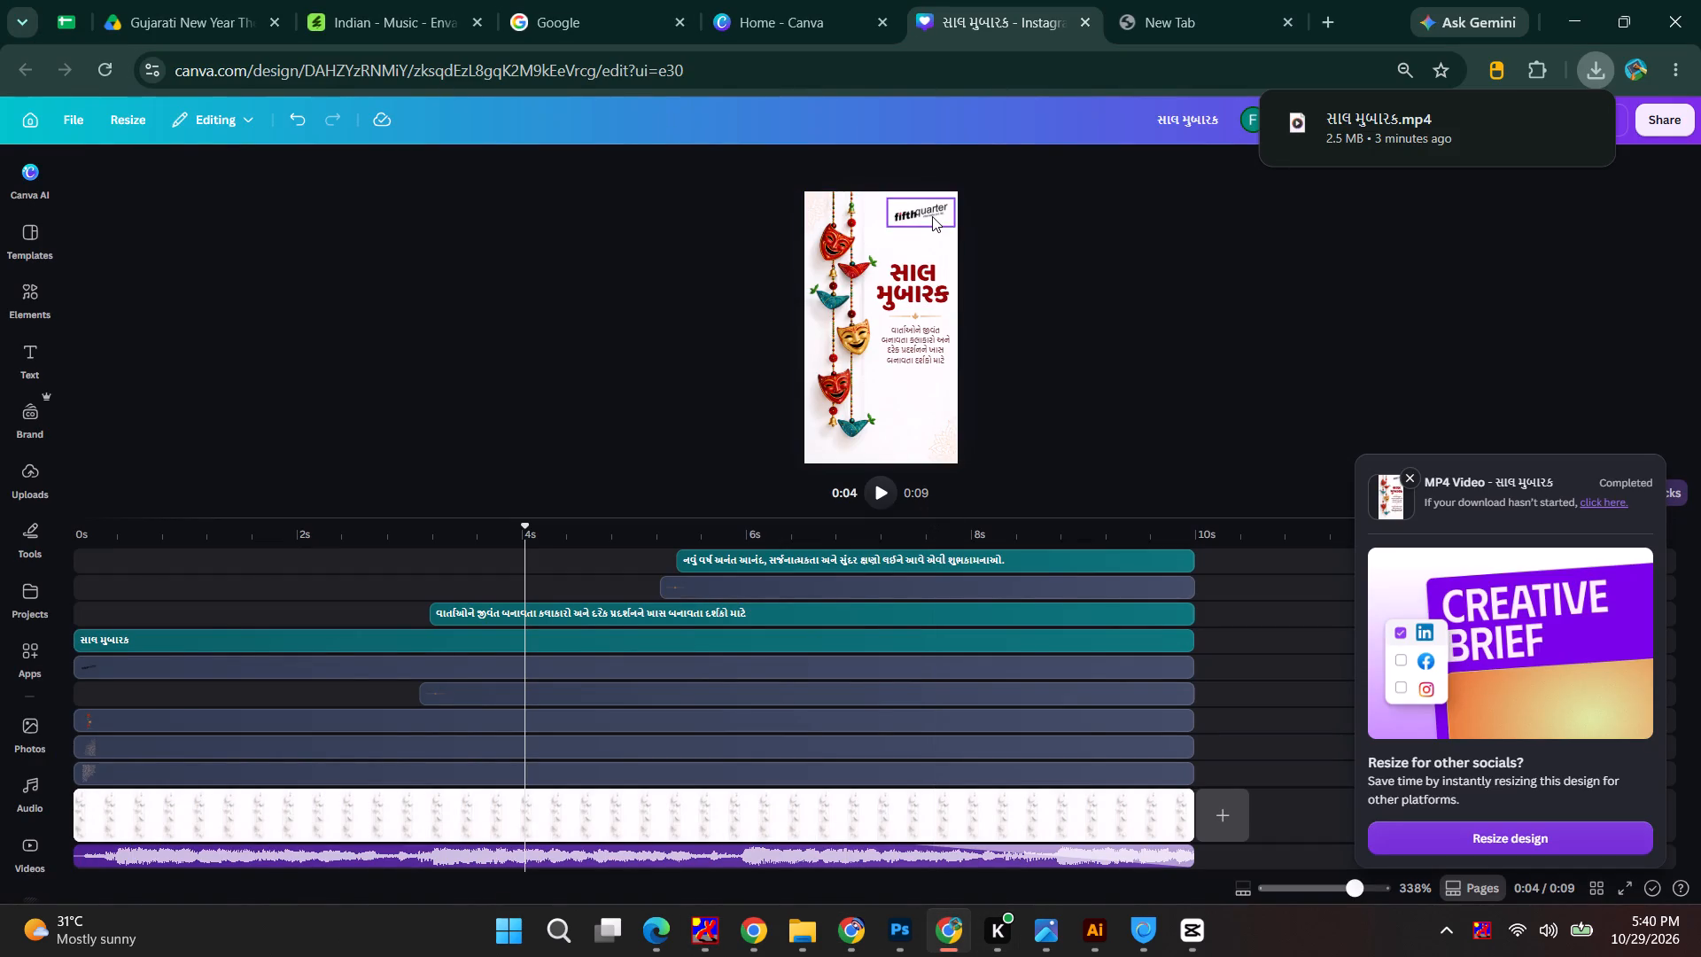
{"action": "left_click", "coordinate": [932, 216]}
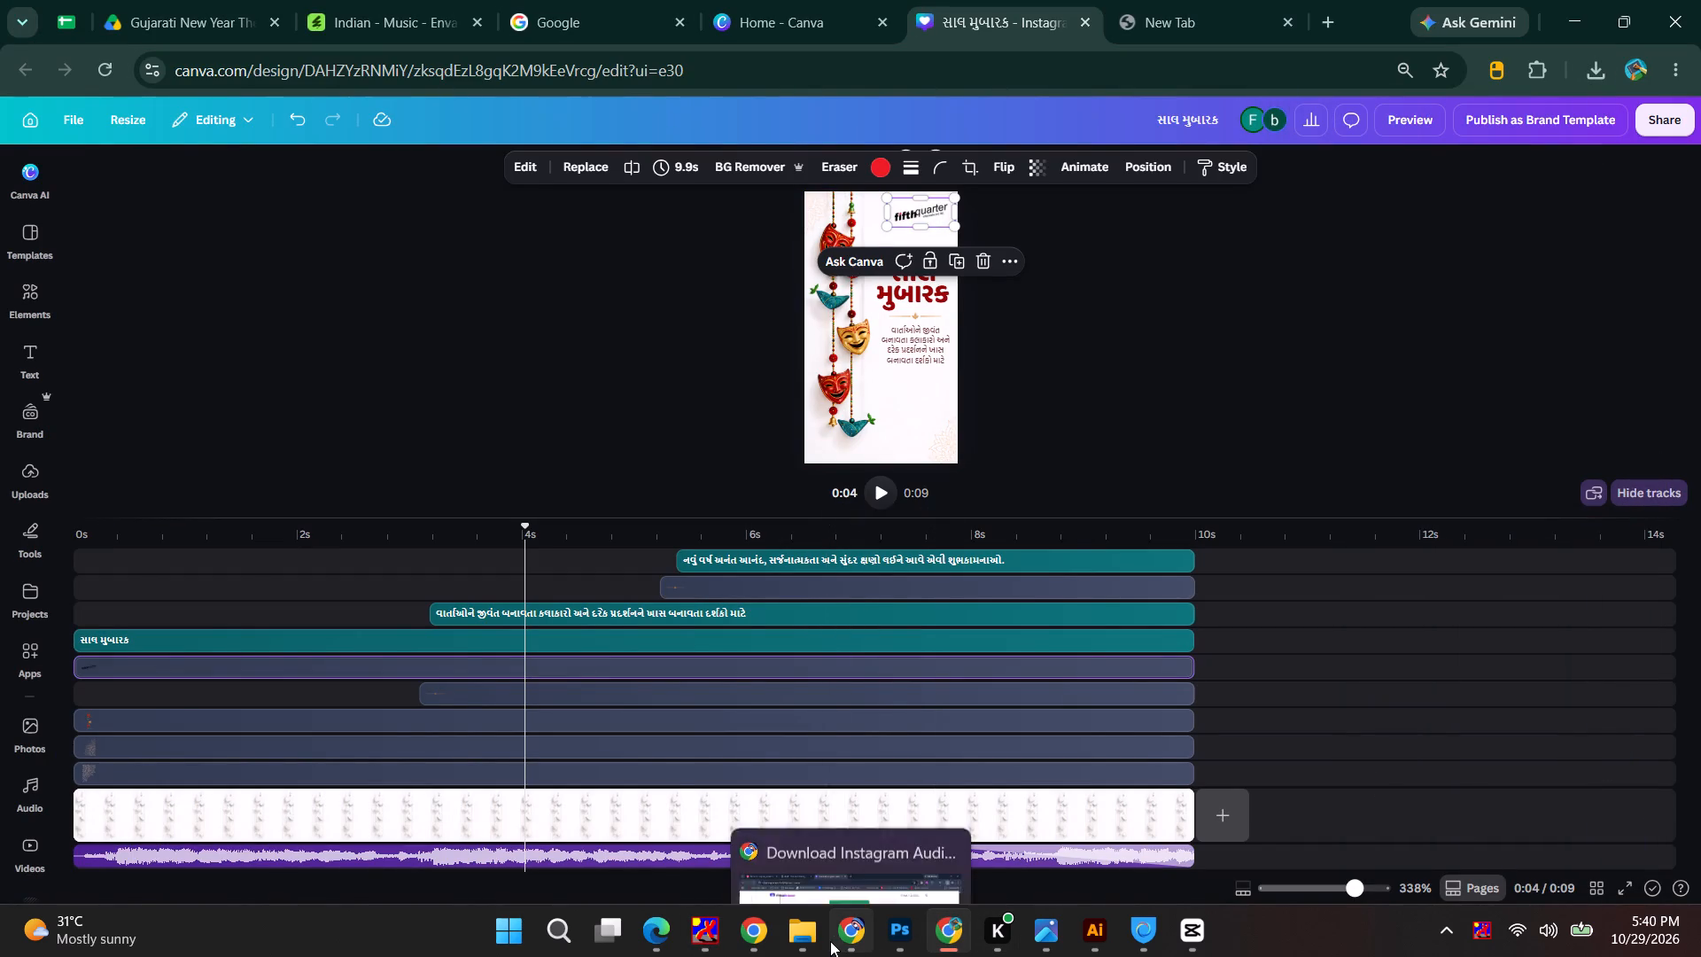
{"action": "left_click", "coordinate": [815, 938]}
{"action": "left_click", "coordinate": [767, 823]}
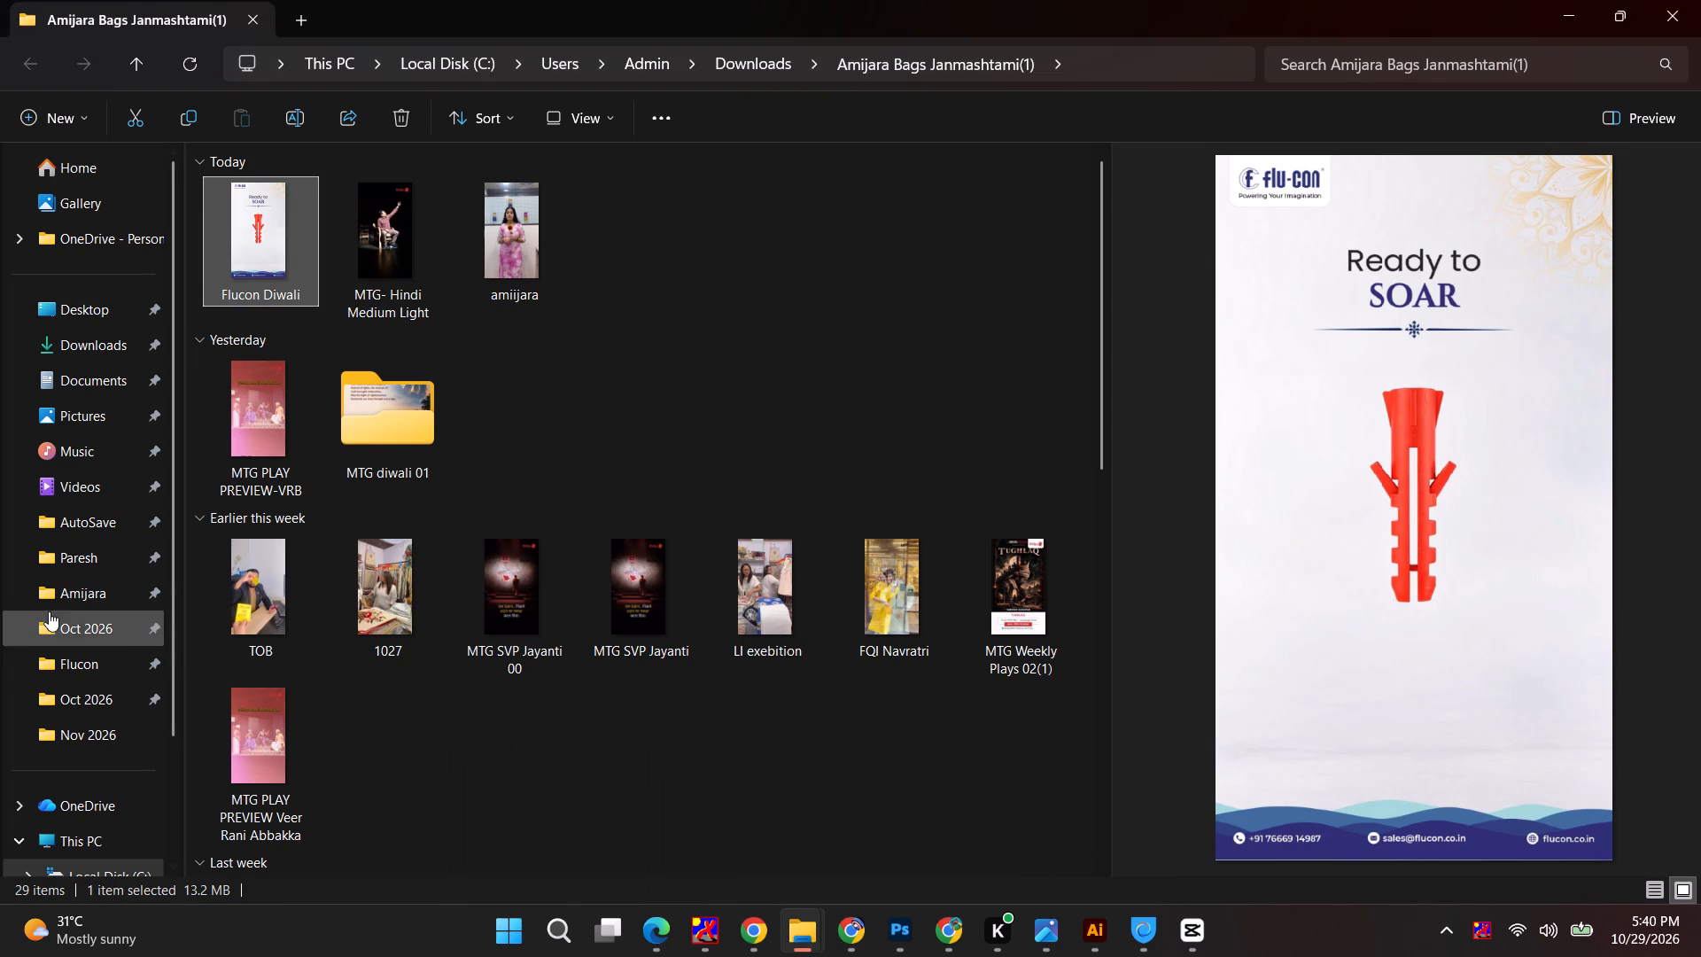
{"action": "left_click", "coordinate": [106, 558]}
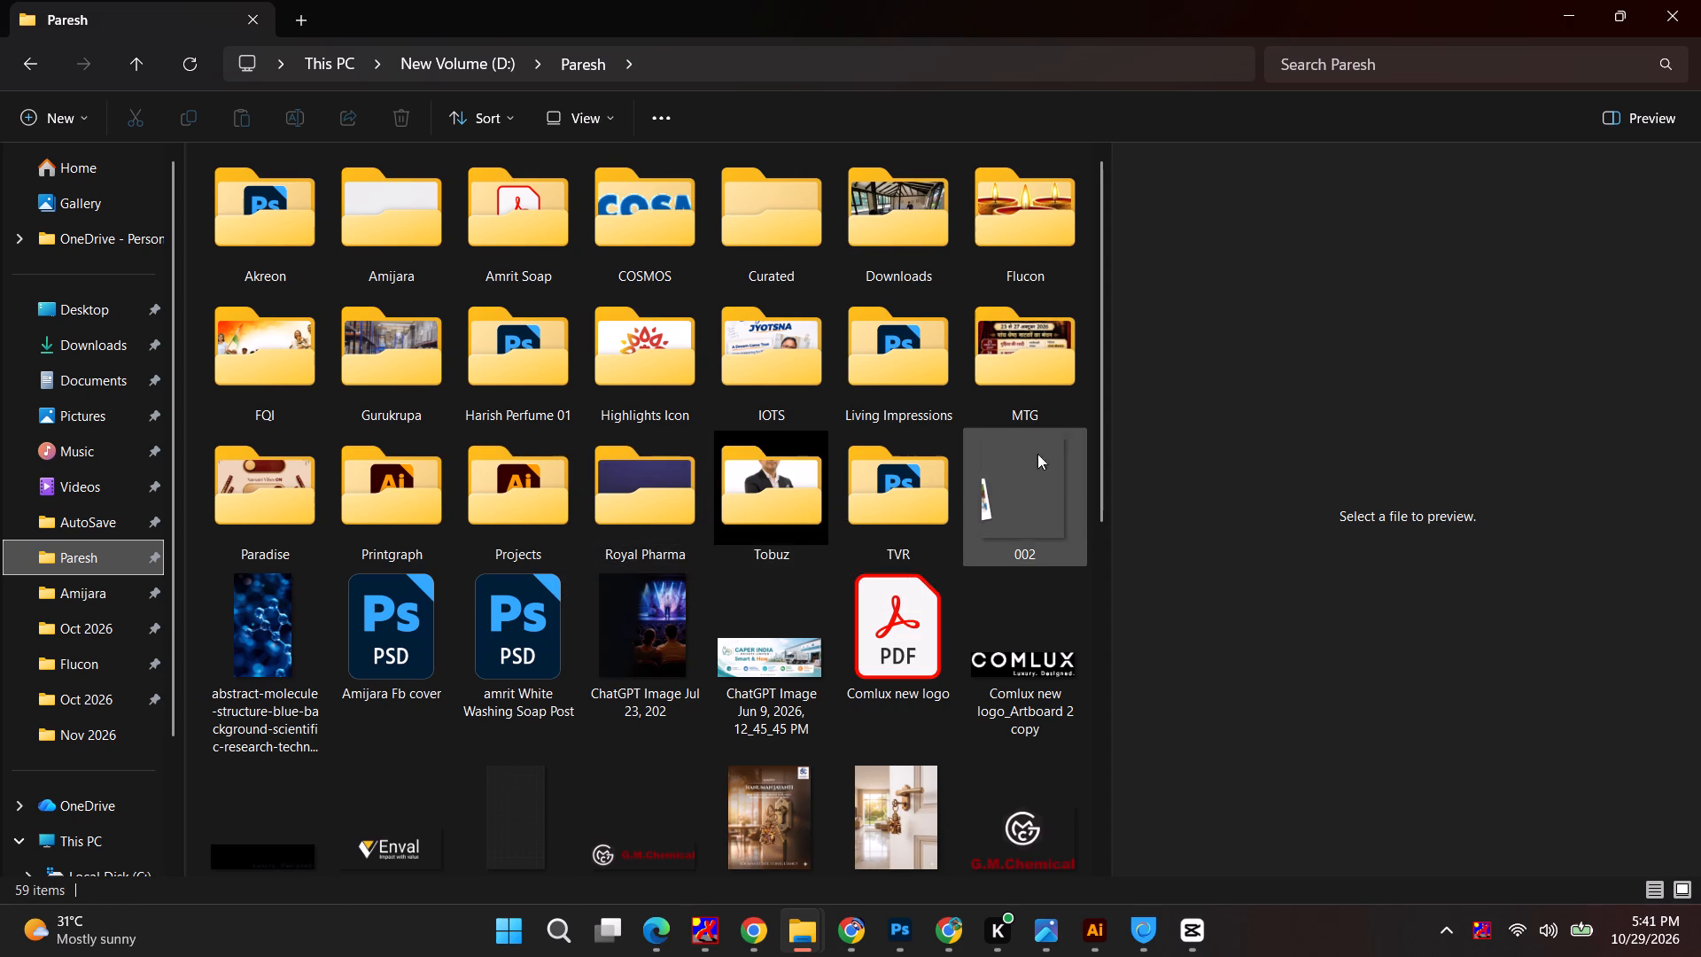
{"action": "left_click", "coordinate": [675, 822]}
{"action": "double_click", "coordinate": [1055, 306]}
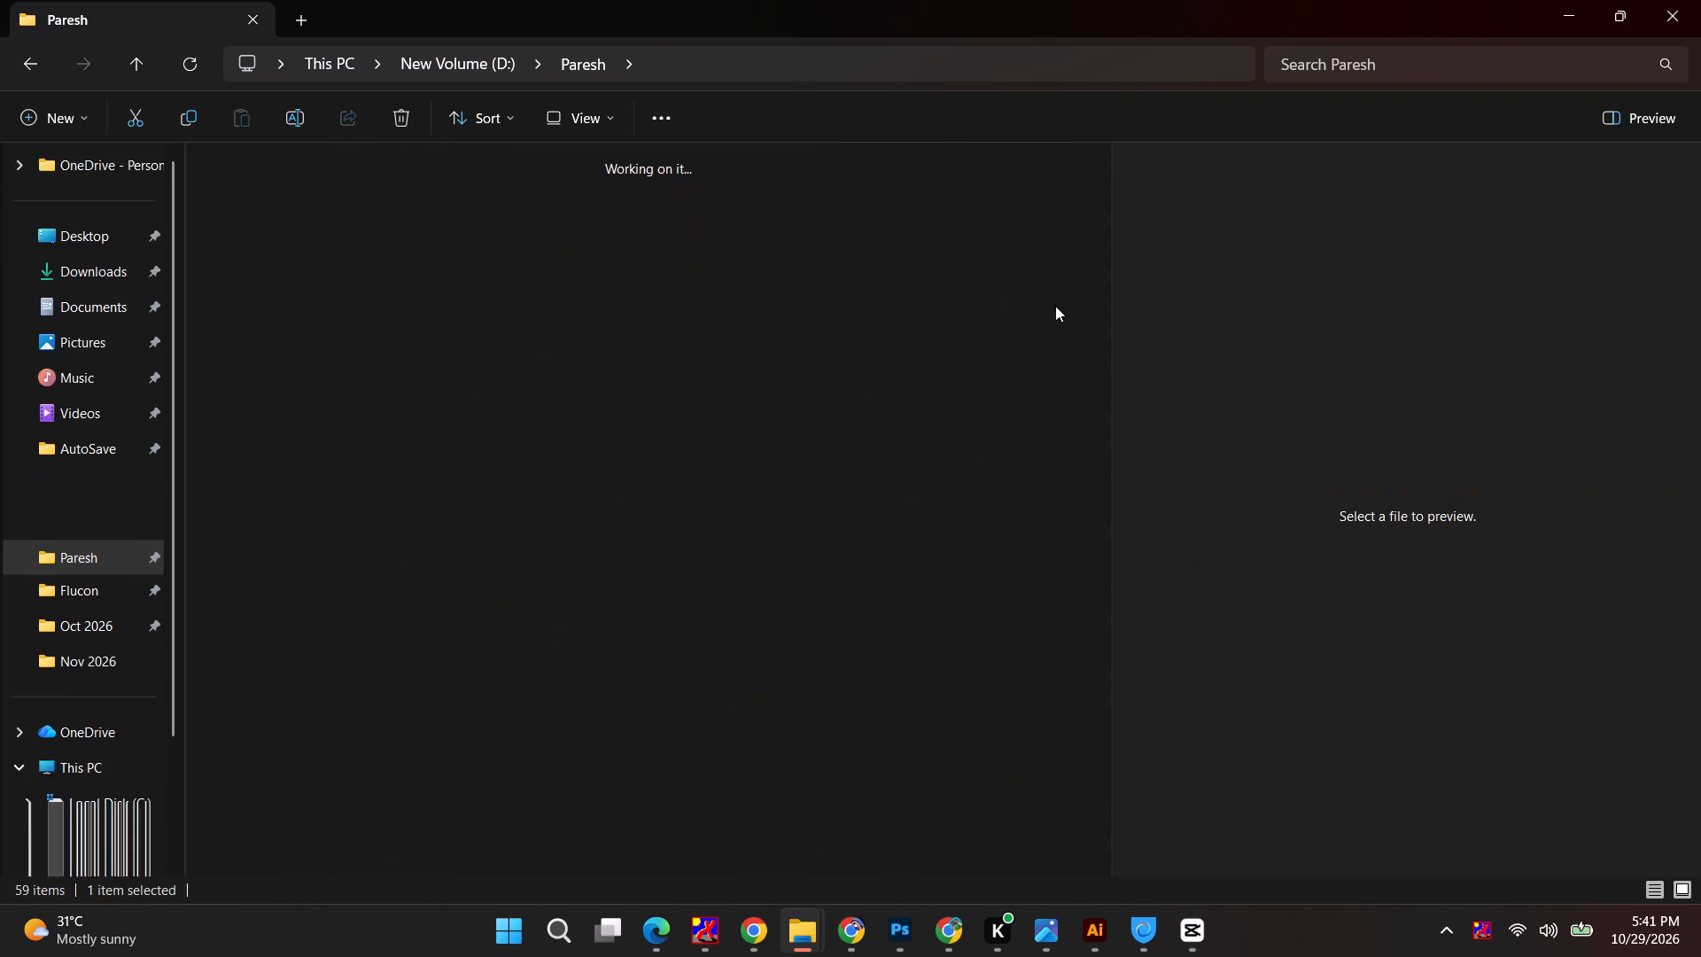
{"action": "left_click", "coordinate": [676, 598]}
{"action": "left_click_drag", "start_coordinate": [694, 619], "coordinate": [694, 657]}
{"action": "key", "text": "alt+Tab"}
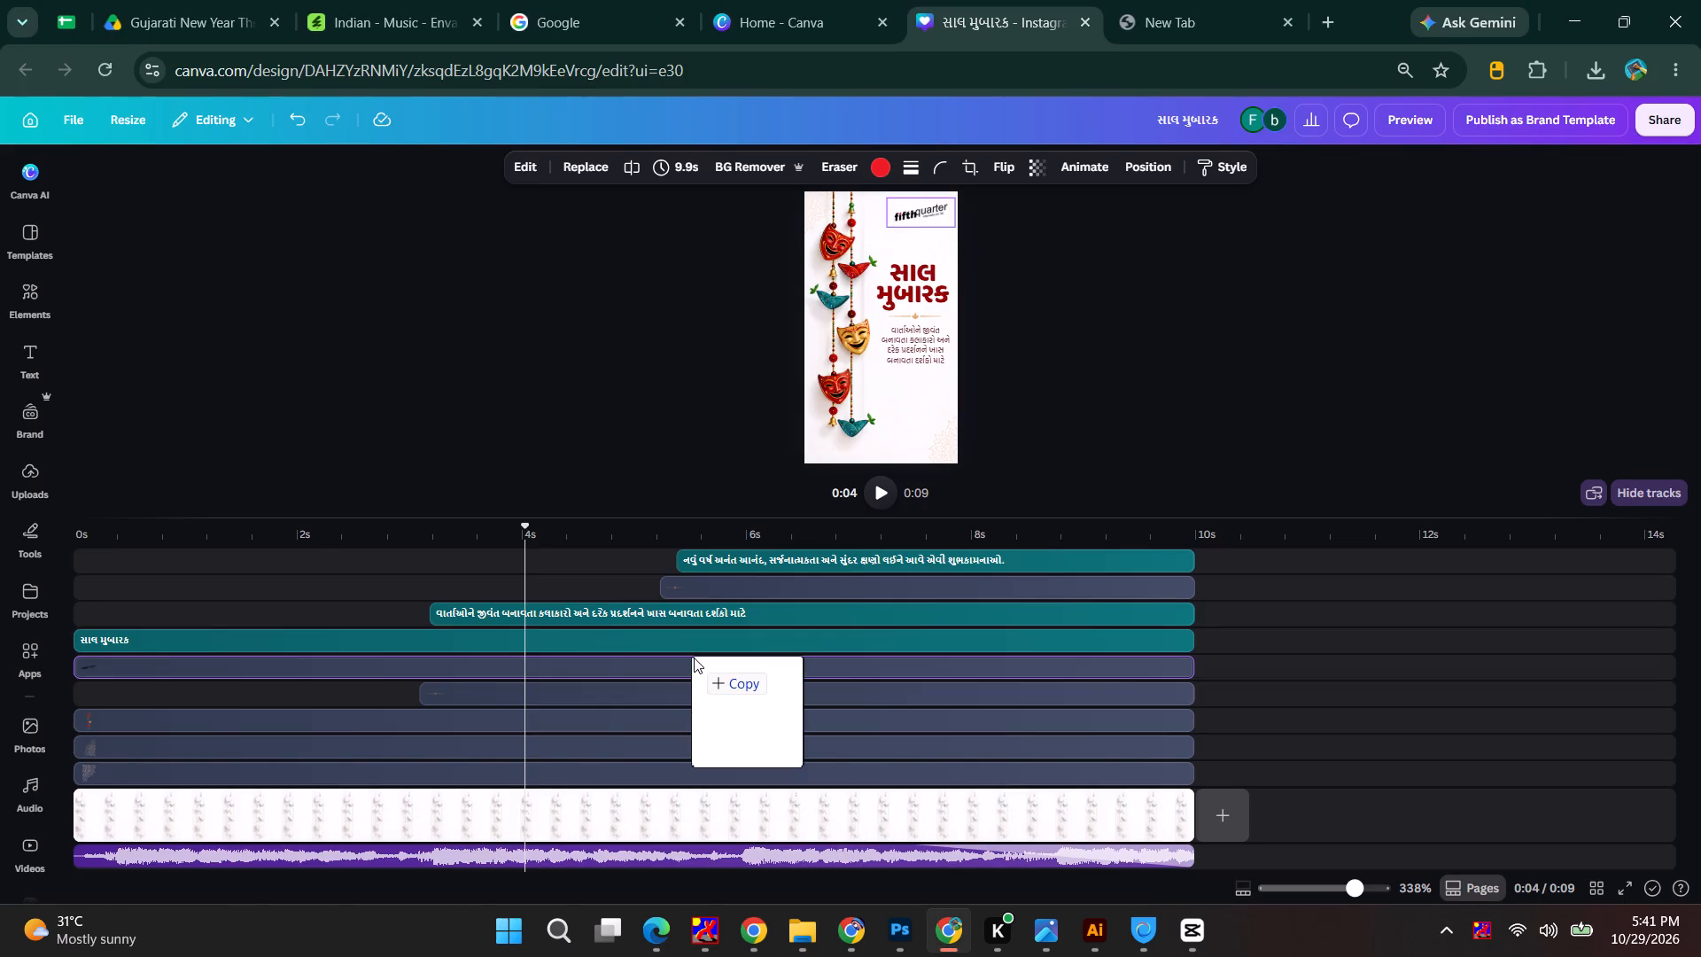
{"action": "left_click_drag", "start_coordinate": [694, 657], "coordinate": [127, 382]}
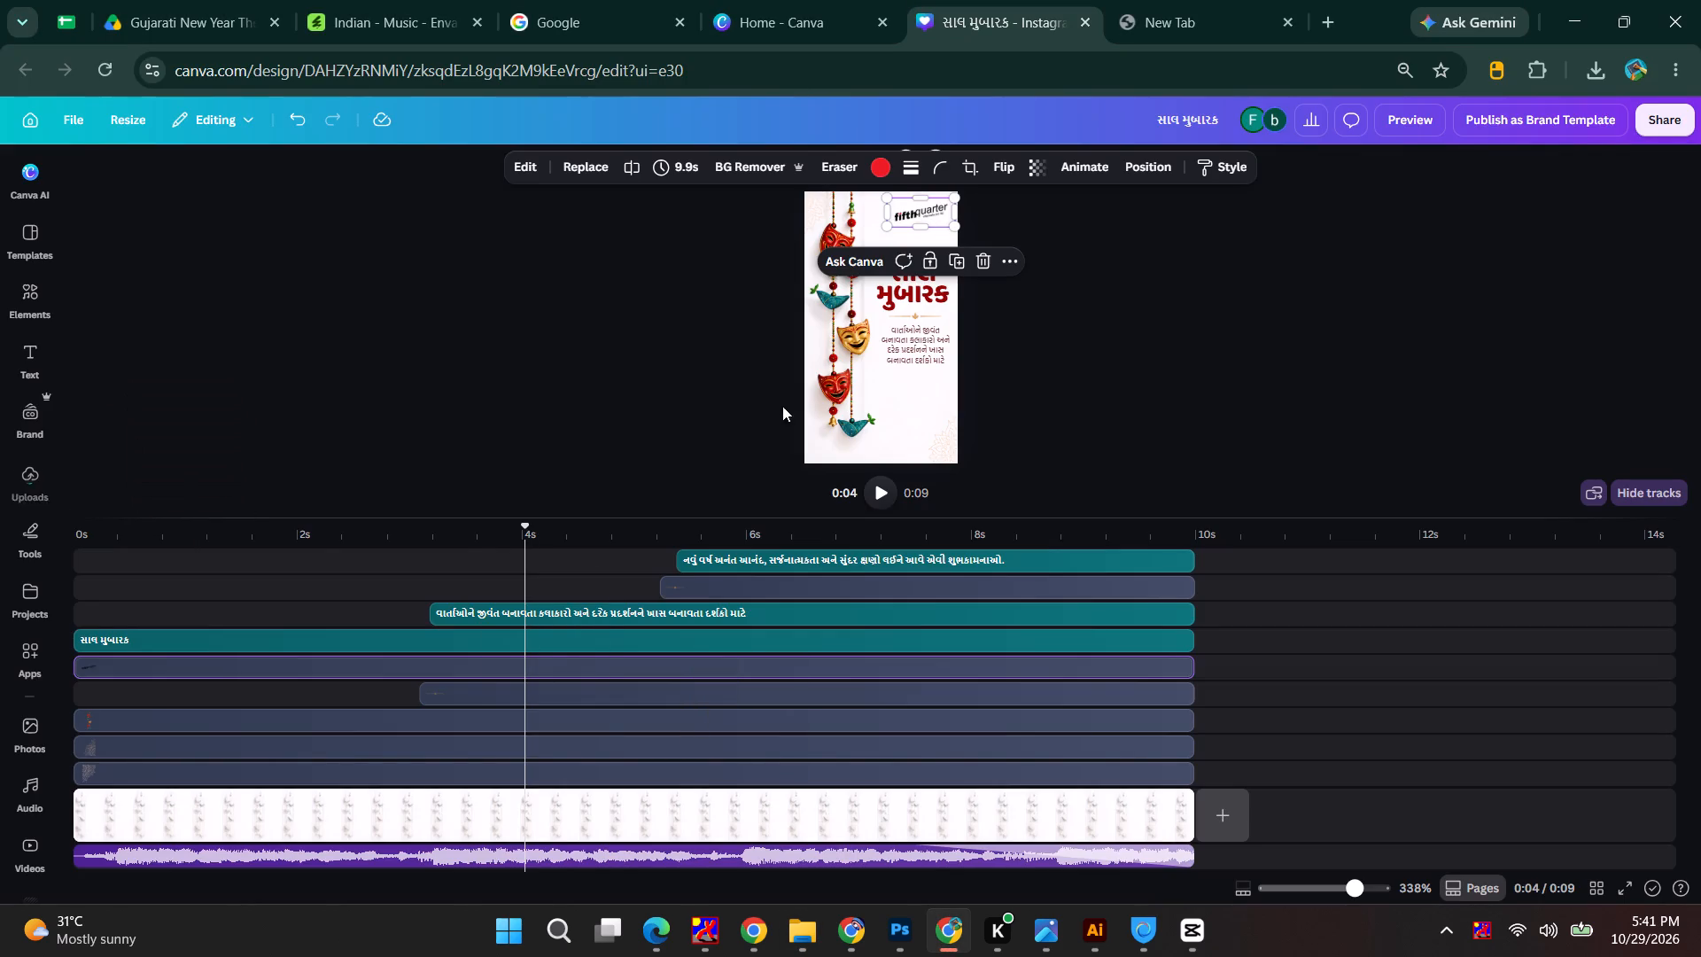
{"action": "left_click", "coordinate": [18, 488]}
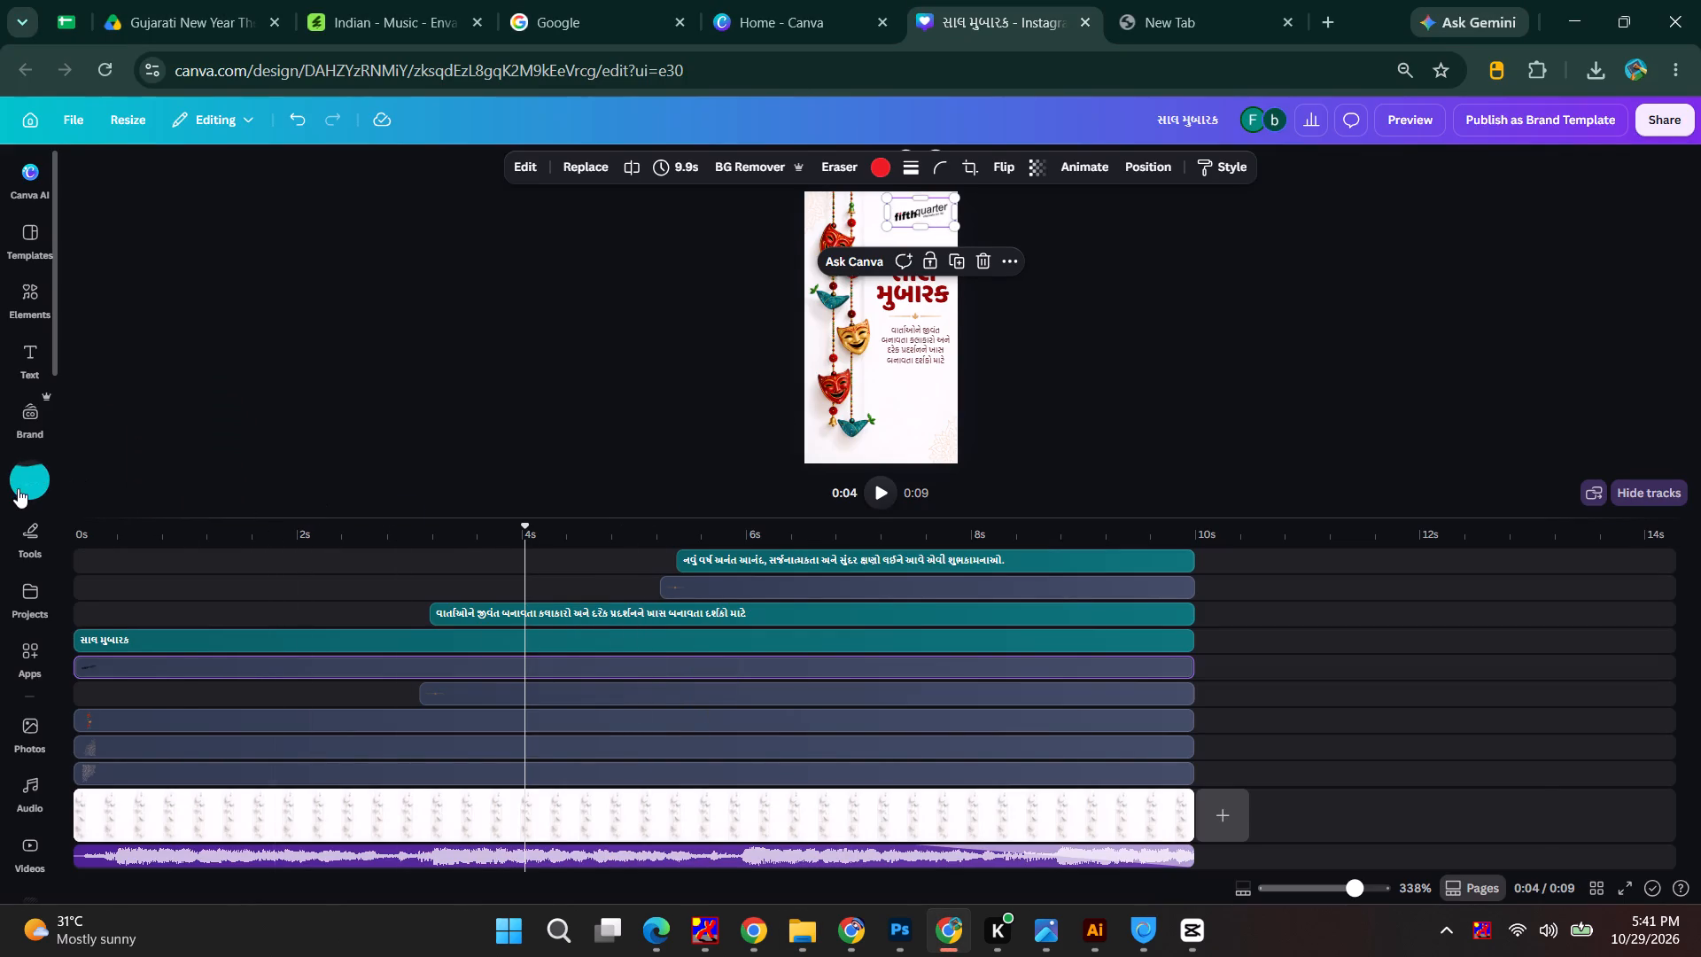
{"action": "left_click", "coordinate": [92, 331]}
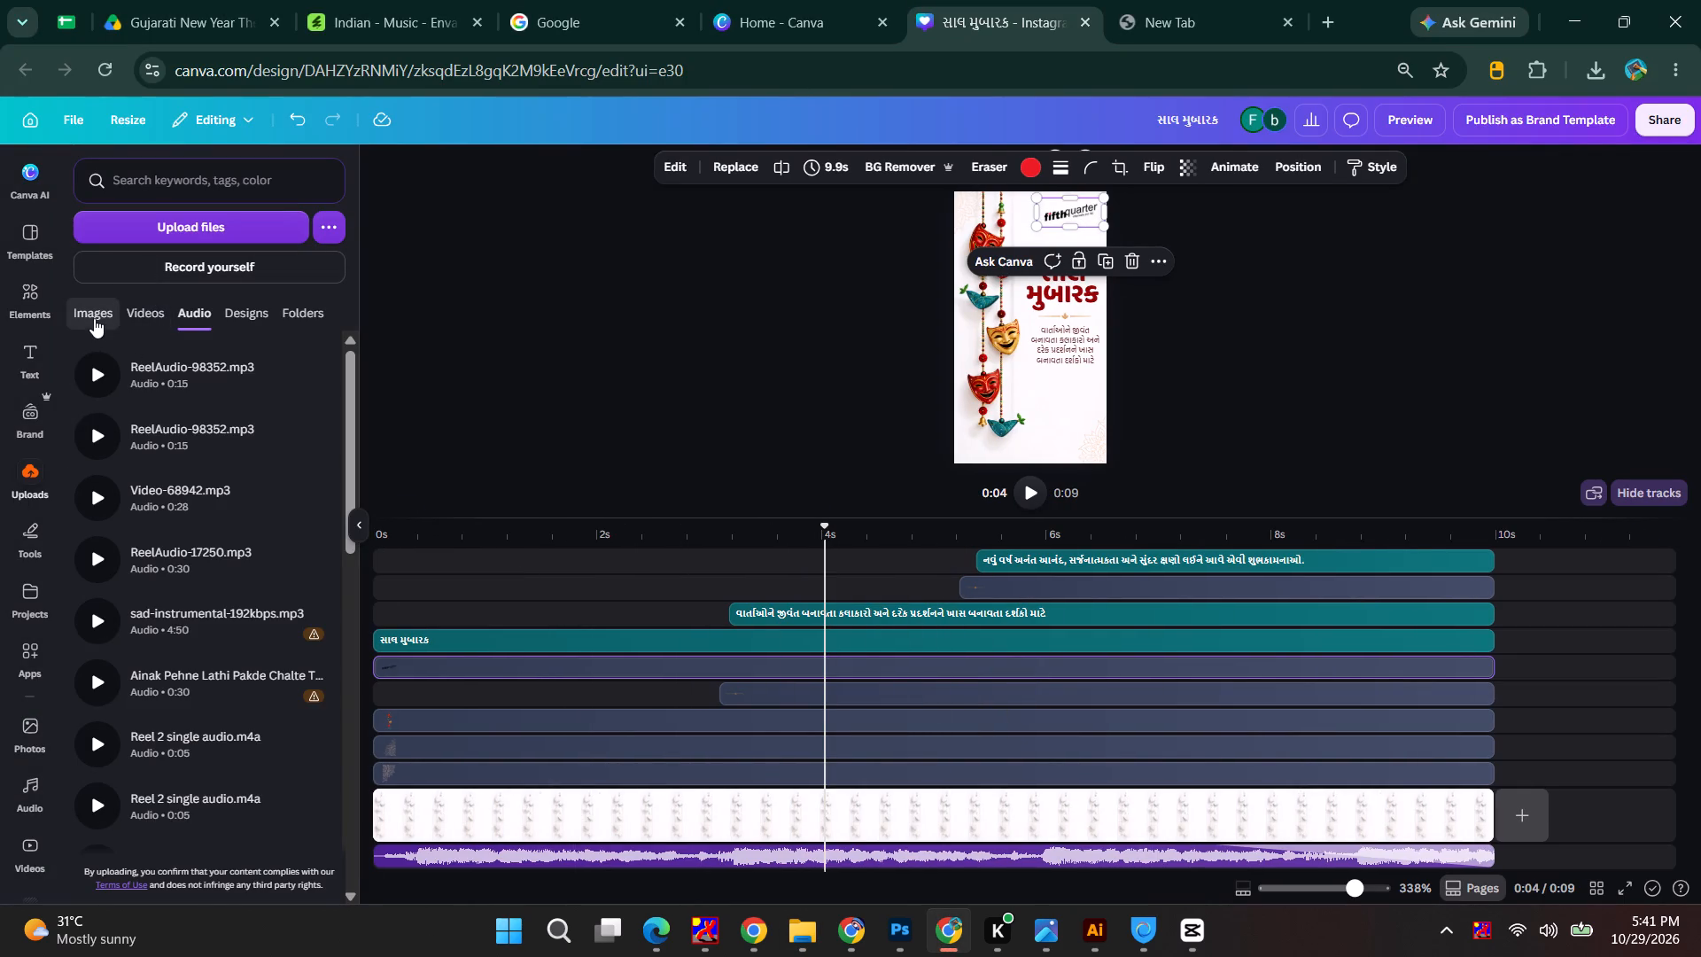
{"action": "left_click", "coordinate": [94, 318]}
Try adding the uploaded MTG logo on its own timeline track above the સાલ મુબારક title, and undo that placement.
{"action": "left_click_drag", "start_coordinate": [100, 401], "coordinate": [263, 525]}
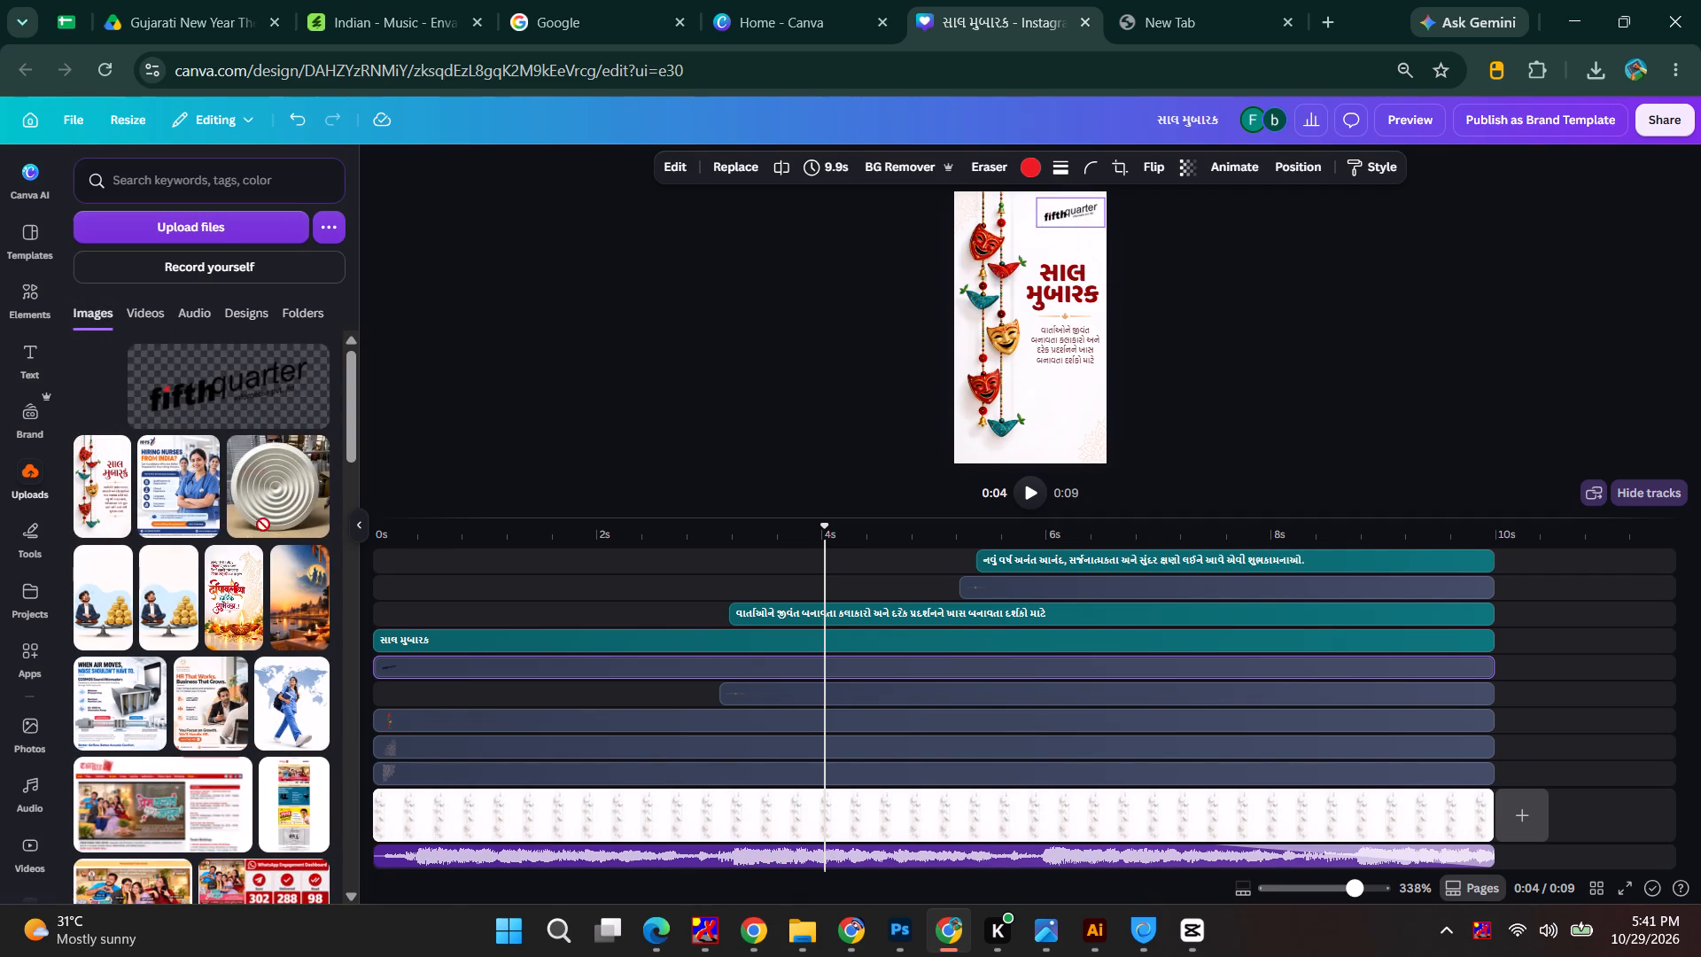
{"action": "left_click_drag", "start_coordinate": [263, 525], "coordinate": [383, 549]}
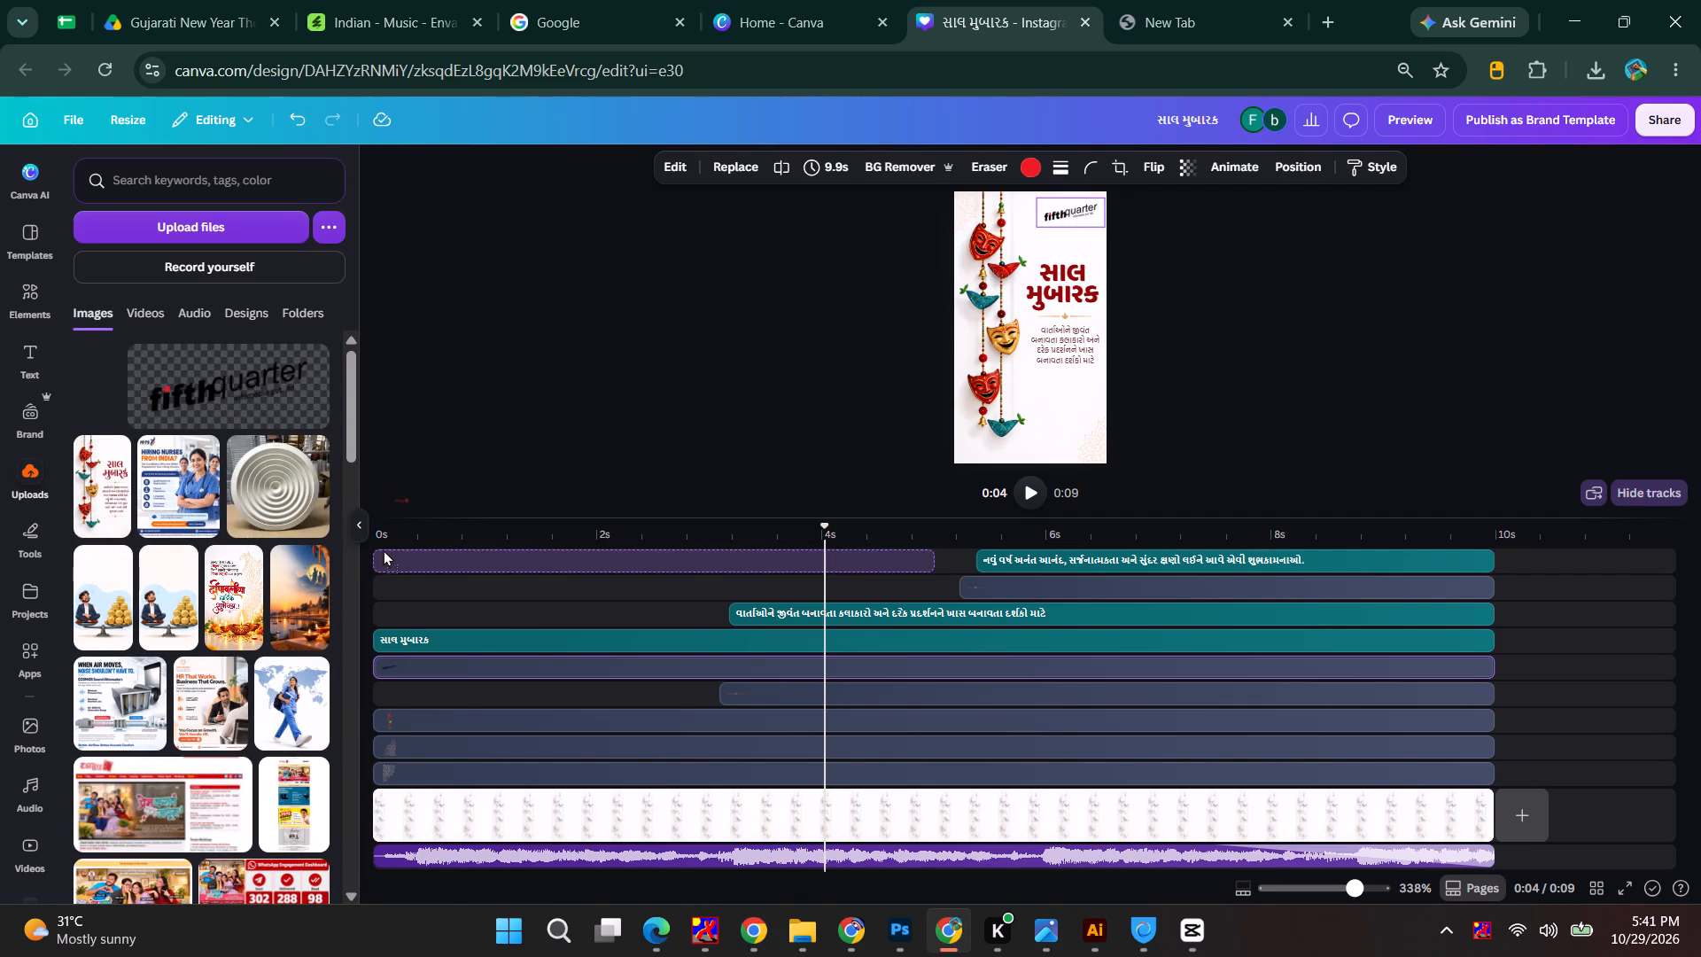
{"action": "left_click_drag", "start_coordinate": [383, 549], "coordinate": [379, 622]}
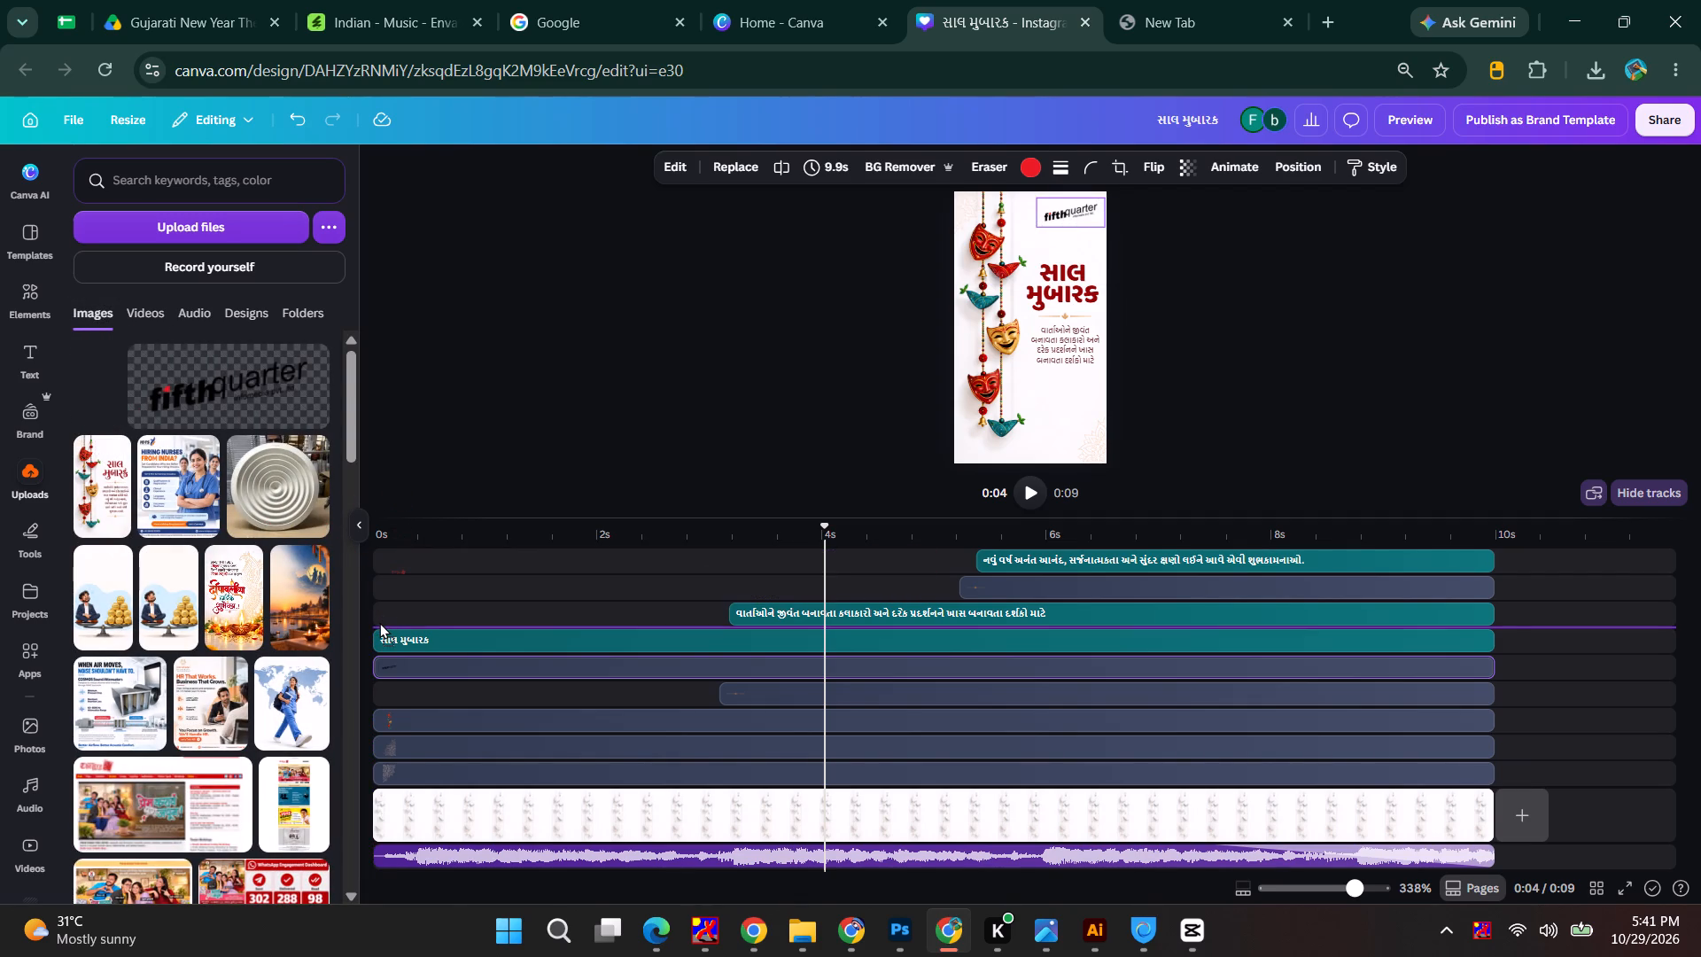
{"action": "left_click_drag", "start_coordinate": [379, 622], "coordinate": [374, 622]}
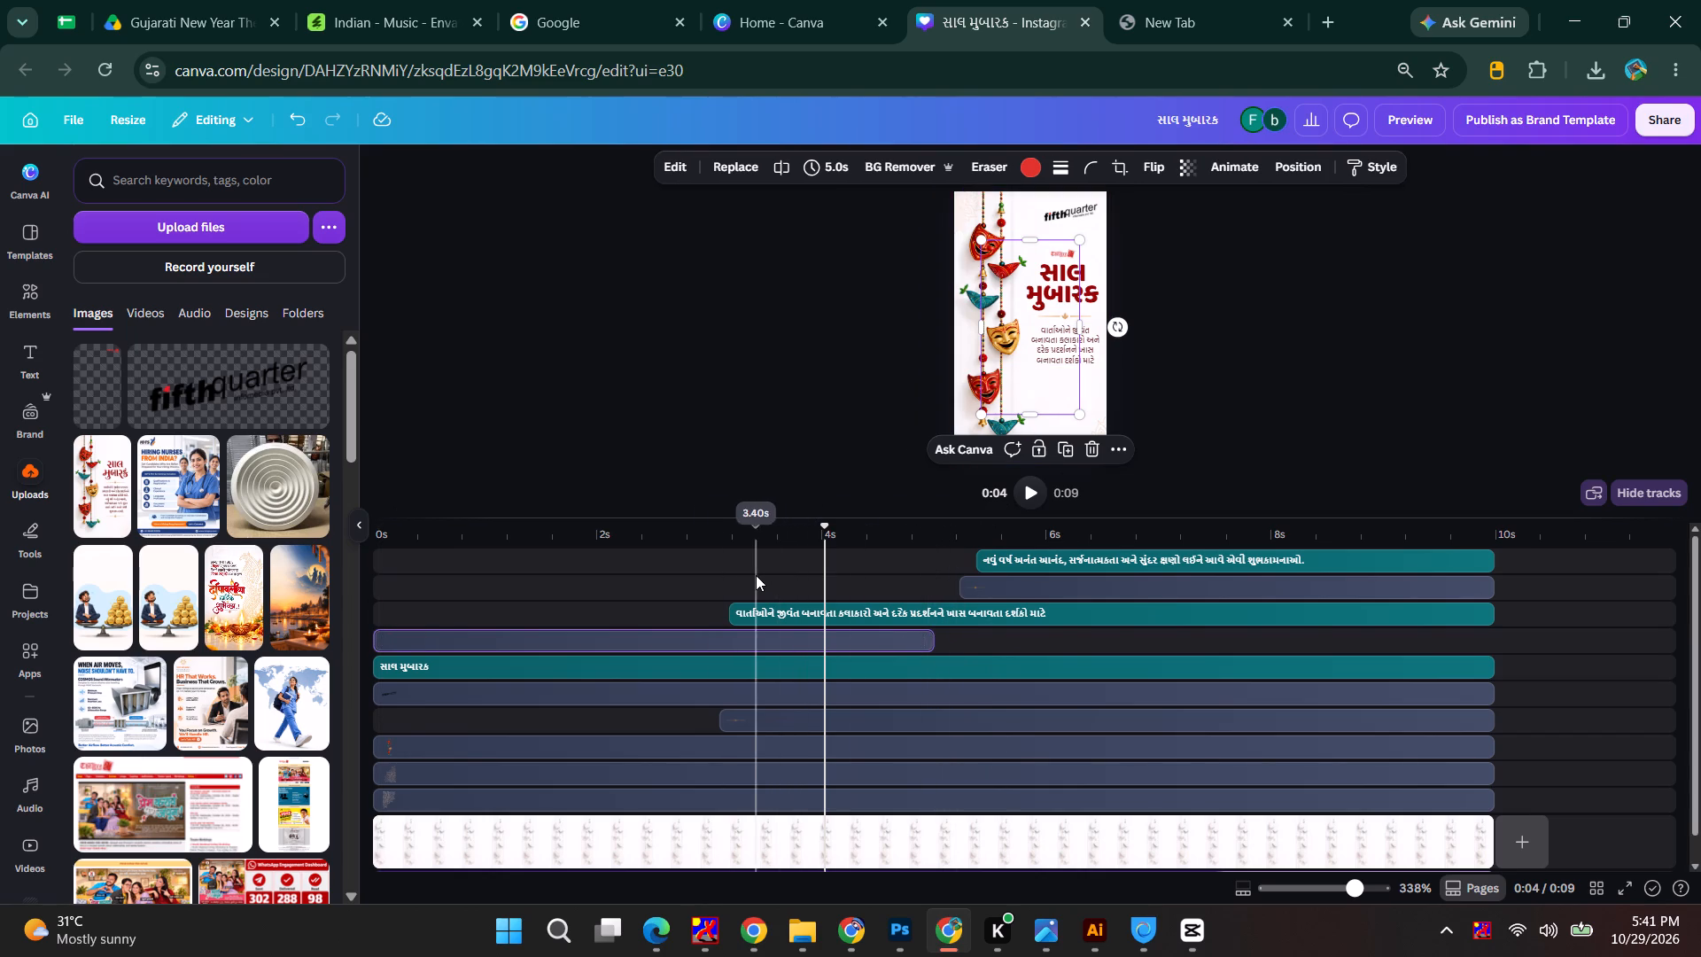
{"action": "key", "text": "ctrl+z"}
Place the uploaded MTG logo directly on the greeting page, near its top edge.
{"action": "left_click_drag", "start_coordinate": [79, 401], "coordinate": [958, 201]}
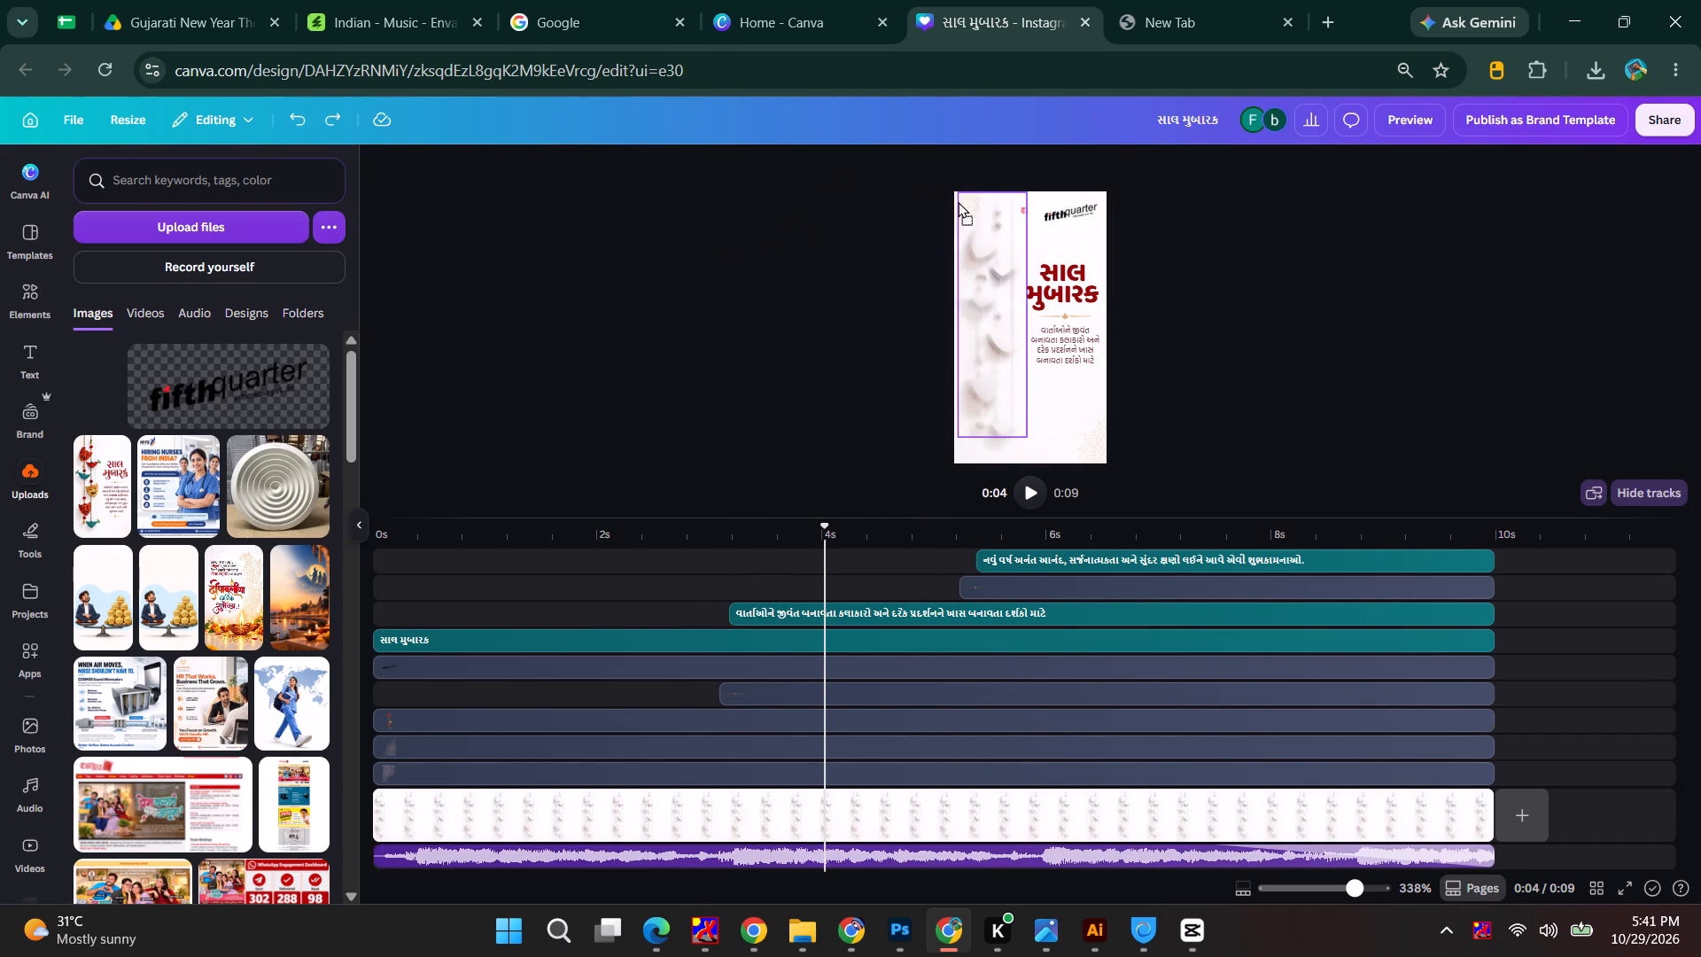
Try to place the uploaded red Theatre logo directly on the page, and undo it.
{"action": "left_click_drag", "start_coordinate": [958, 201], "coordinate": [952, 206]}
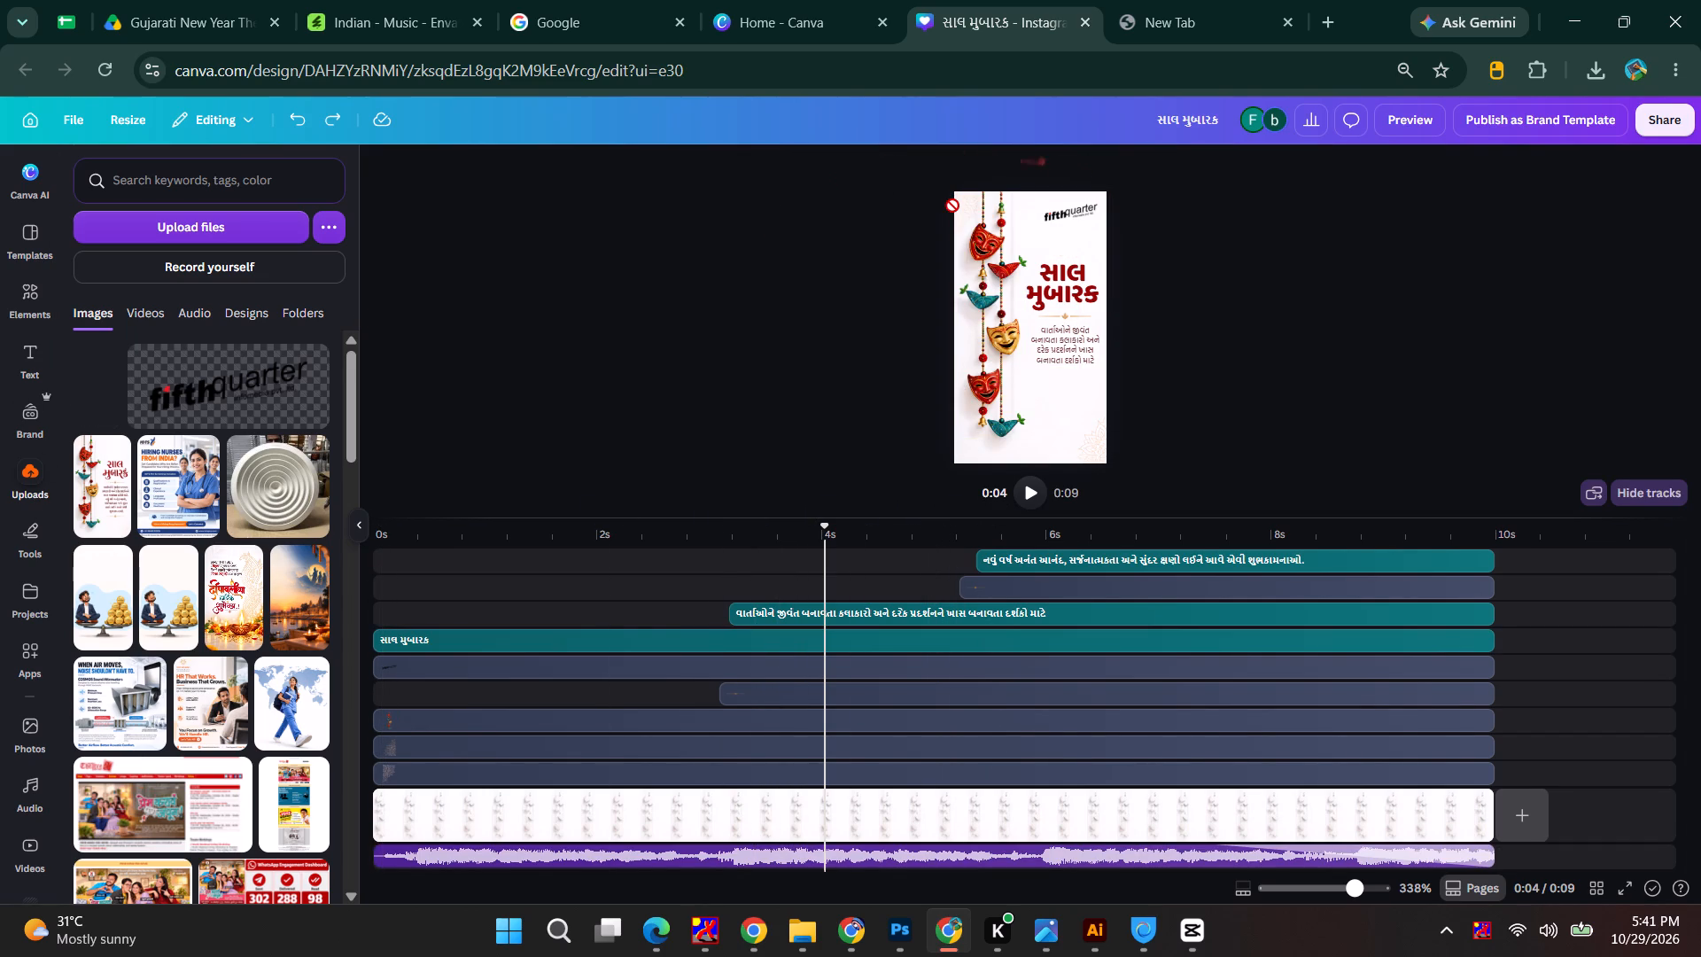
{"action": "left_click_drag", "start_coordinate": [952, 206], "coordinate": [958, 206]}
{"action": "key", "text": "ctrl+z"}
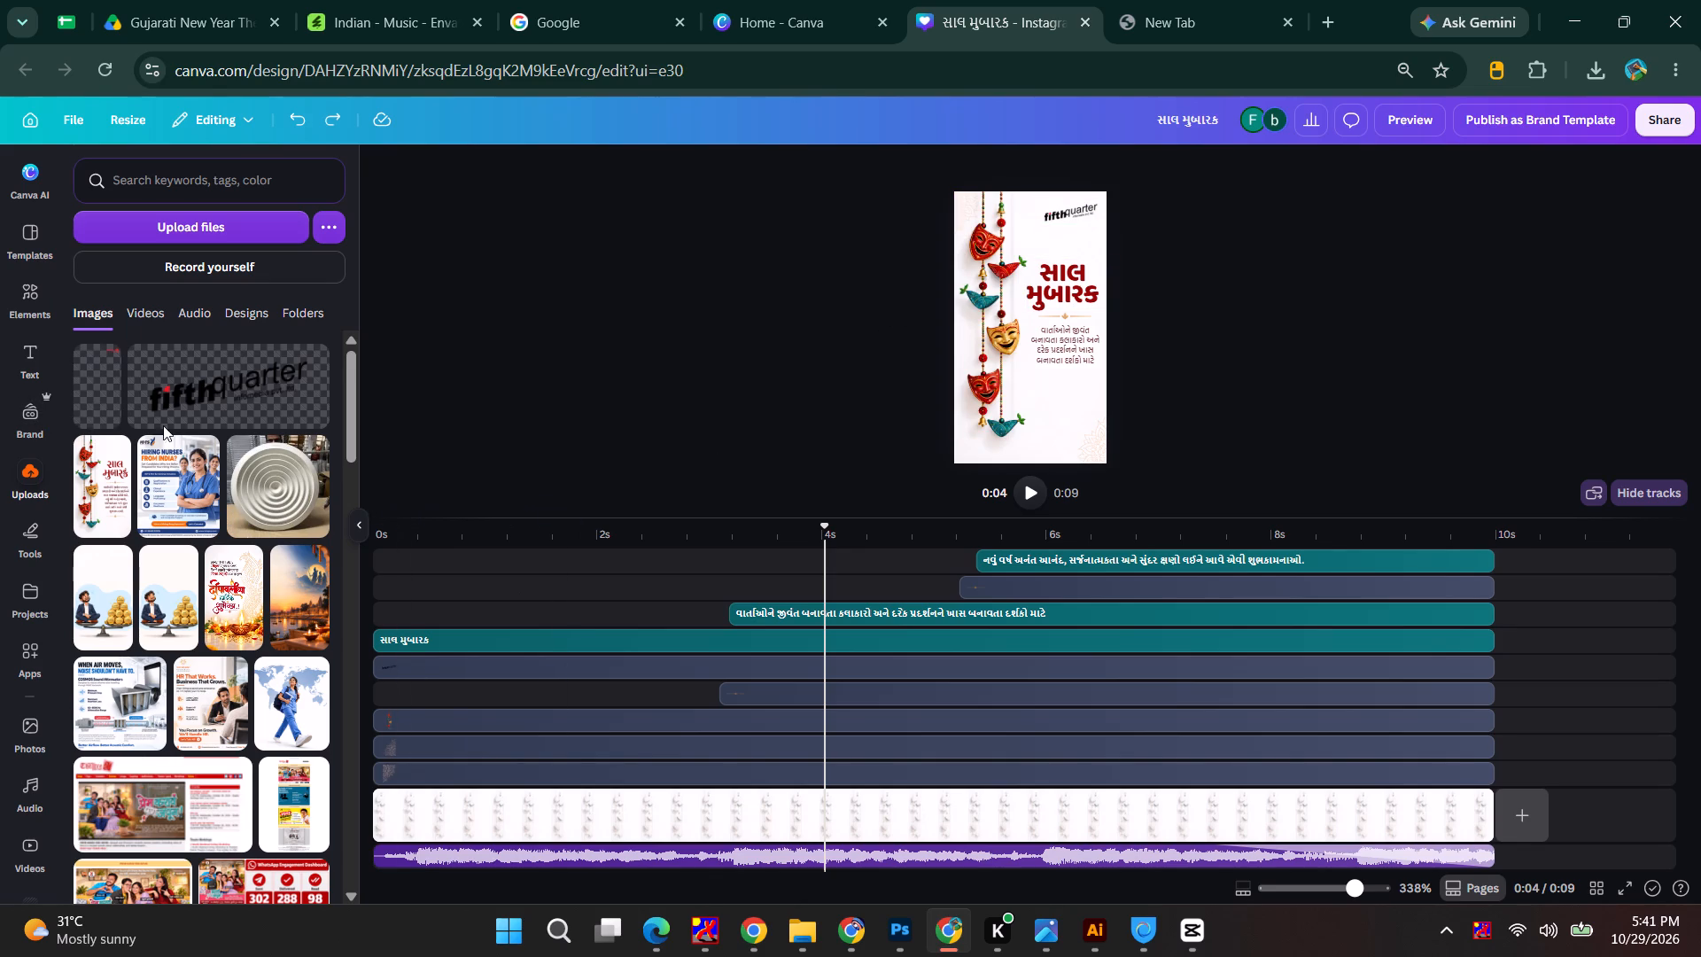
Add the uploaded red Theatre logo as its own timeline track and stretch its clip from 0 s to about 9.9 s.
{"action": "left_click_drag", "start_coordinate": [111, 380], "coordinate": [423, 700]}
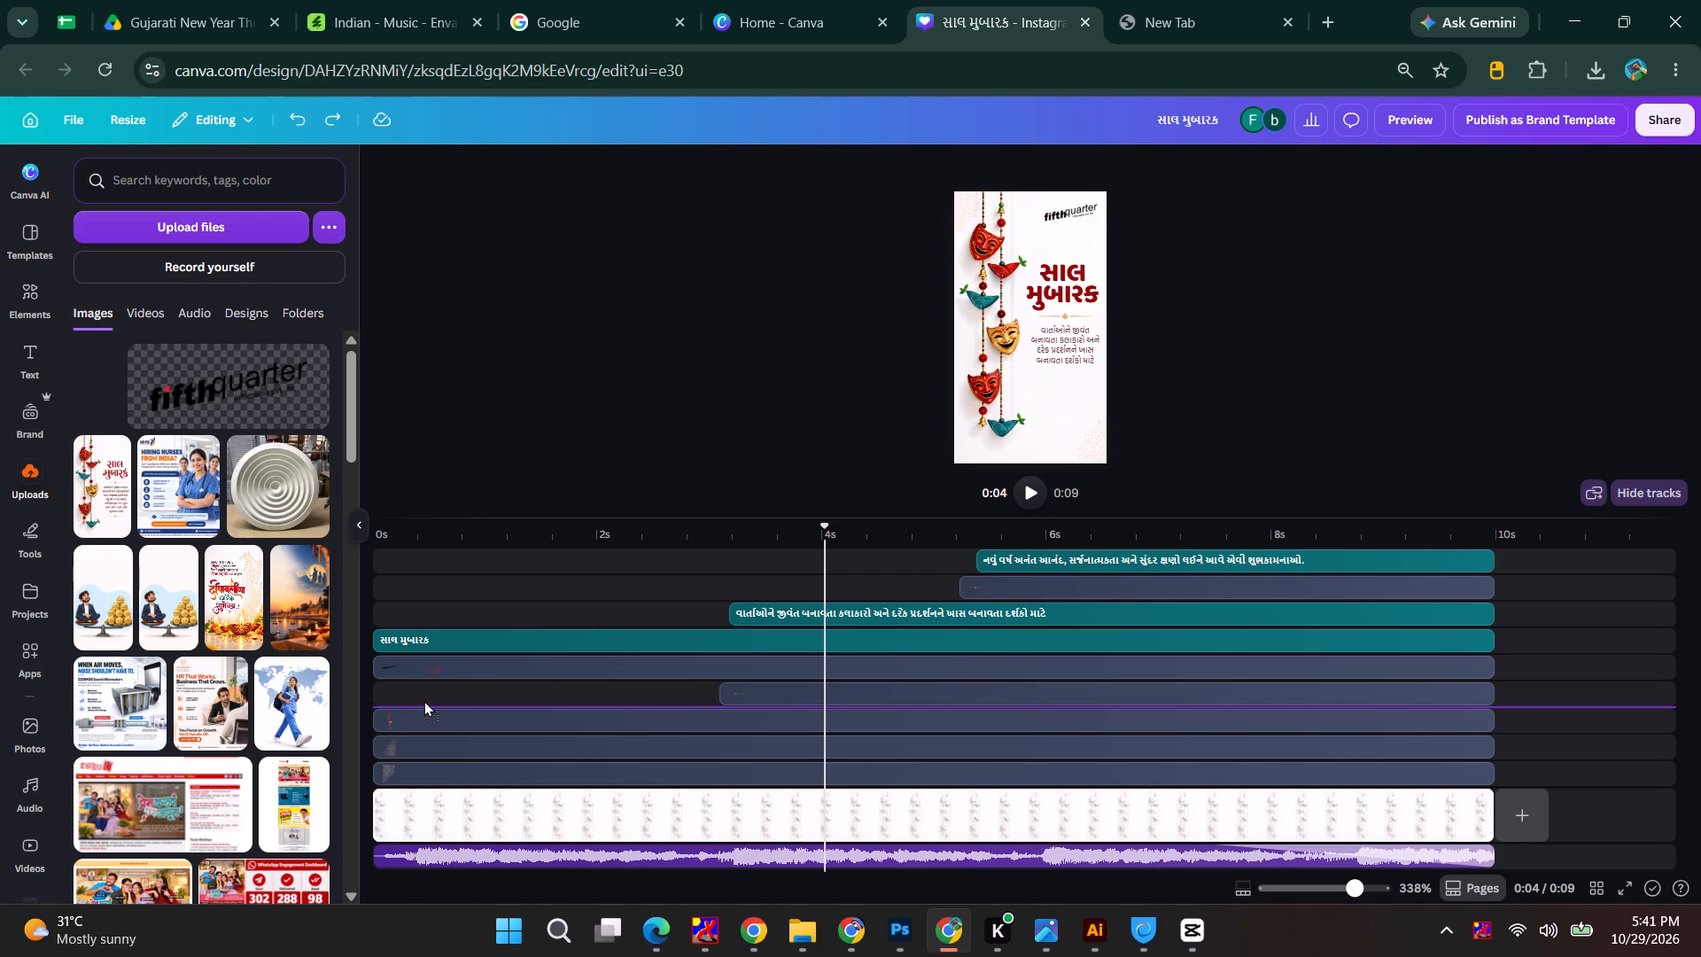
{"action": "left_click_drag", "start_coordinate": [423, 700], "coordinate": [429, 696]}
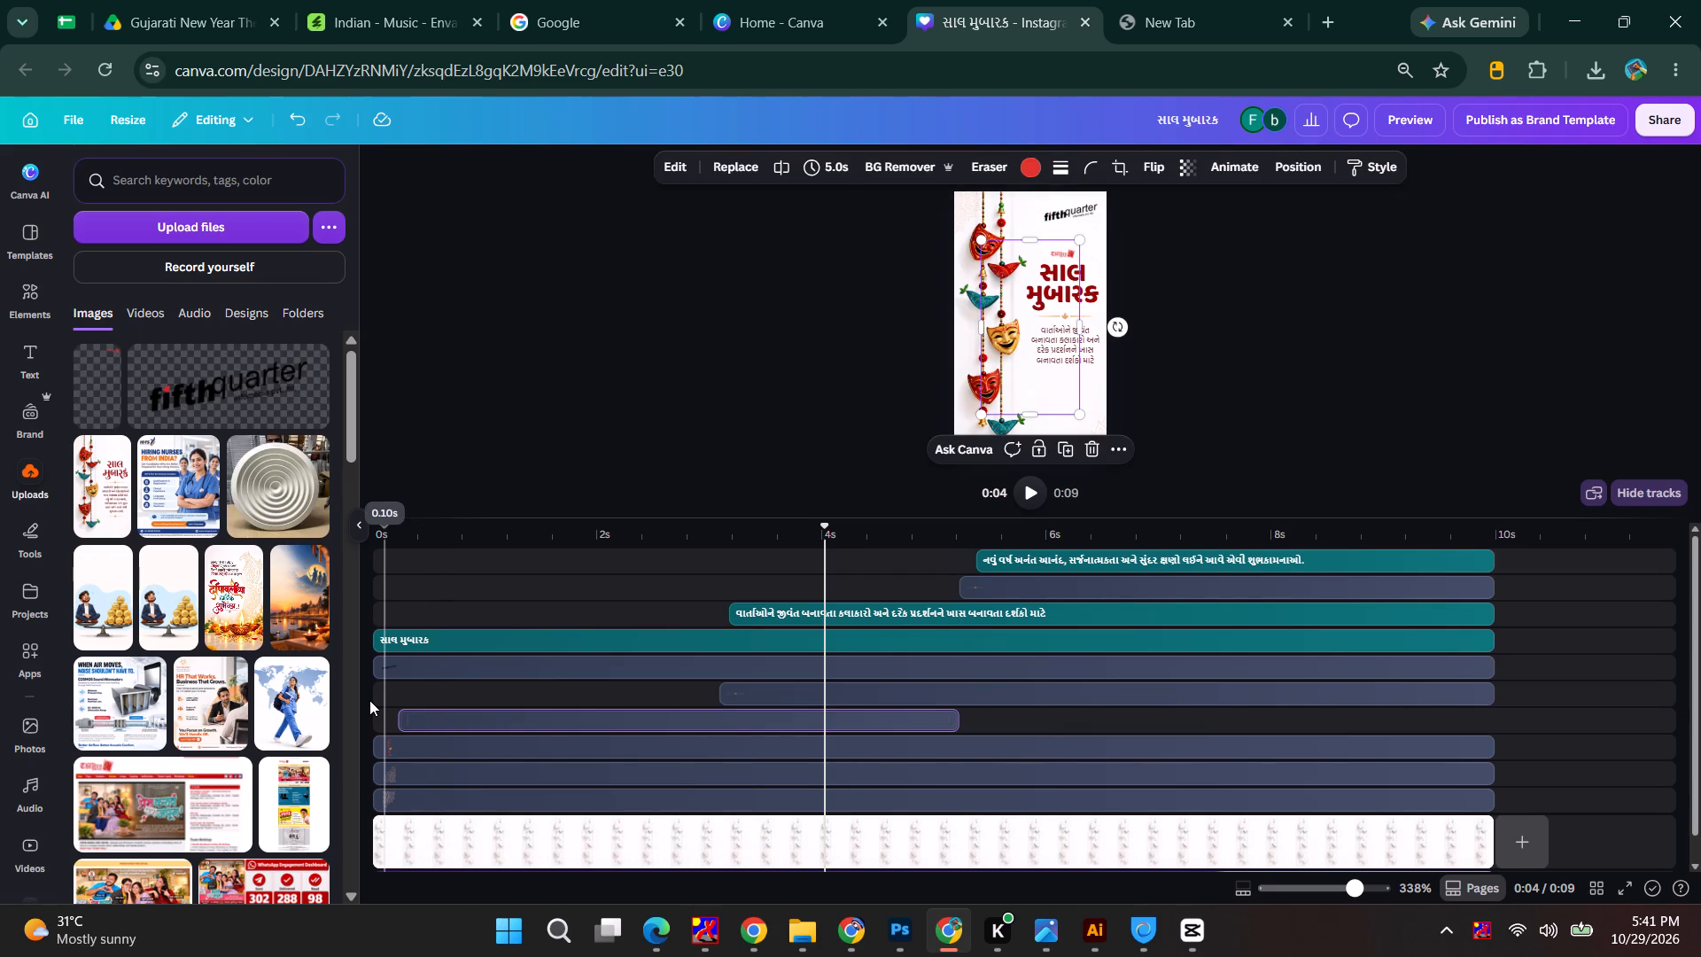
{"action": "key", "text": "Tab"}
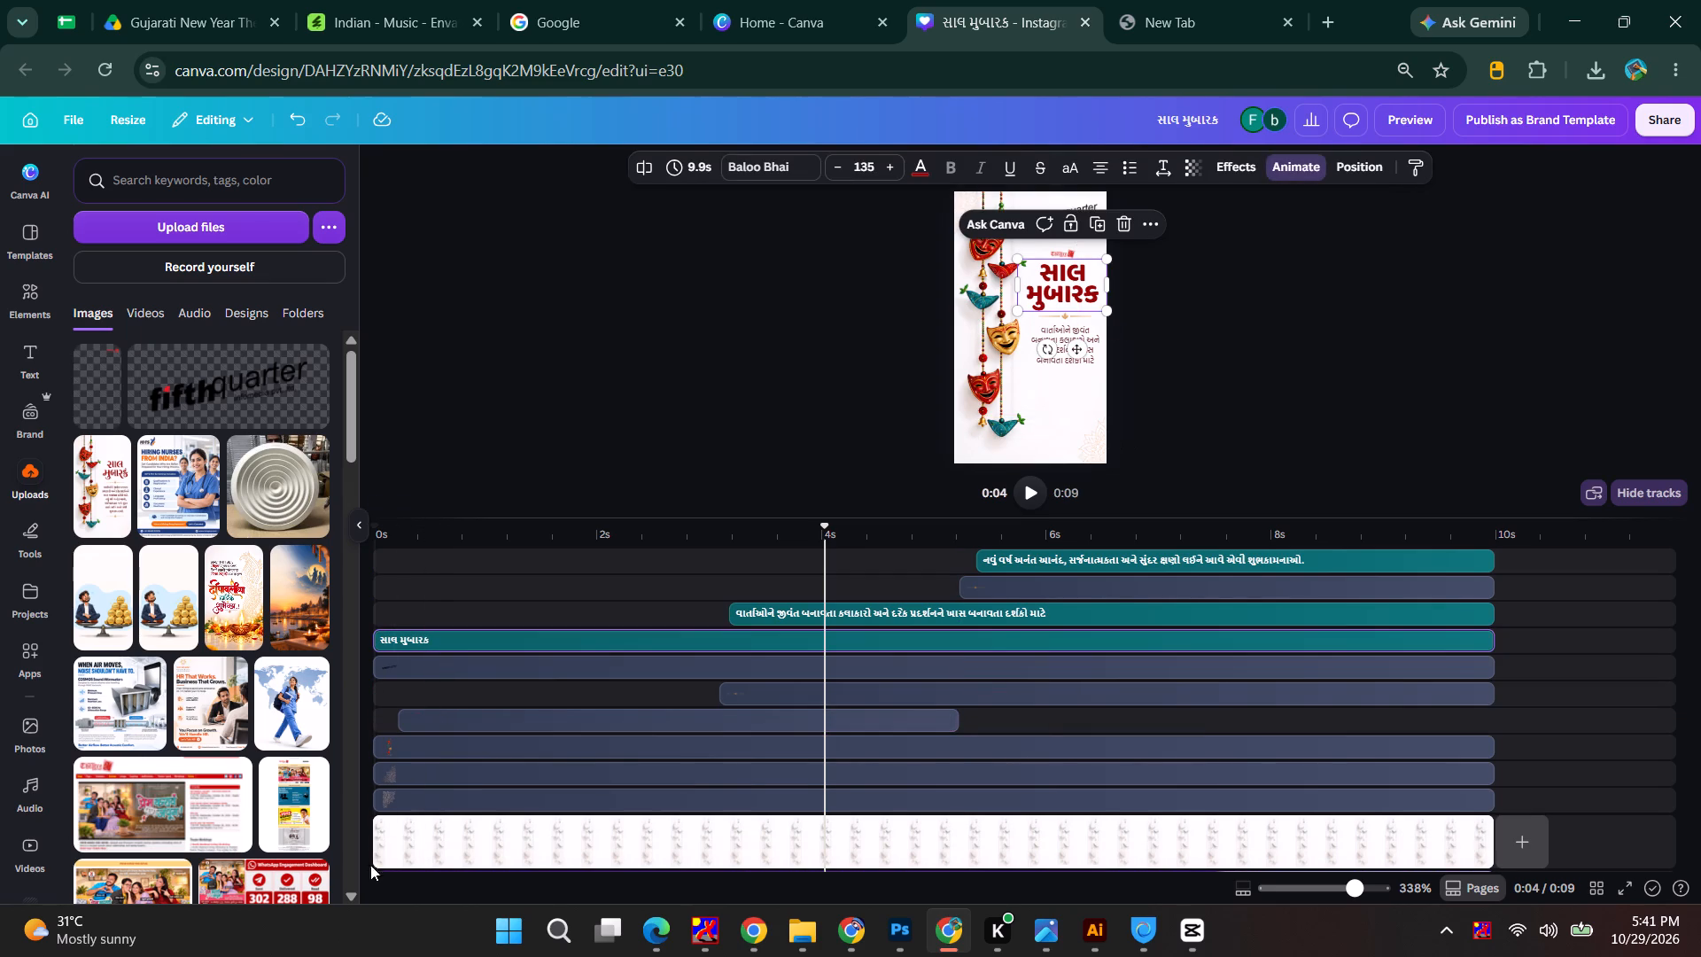
{"action": "left_click", "coordinate": [449, 722]}
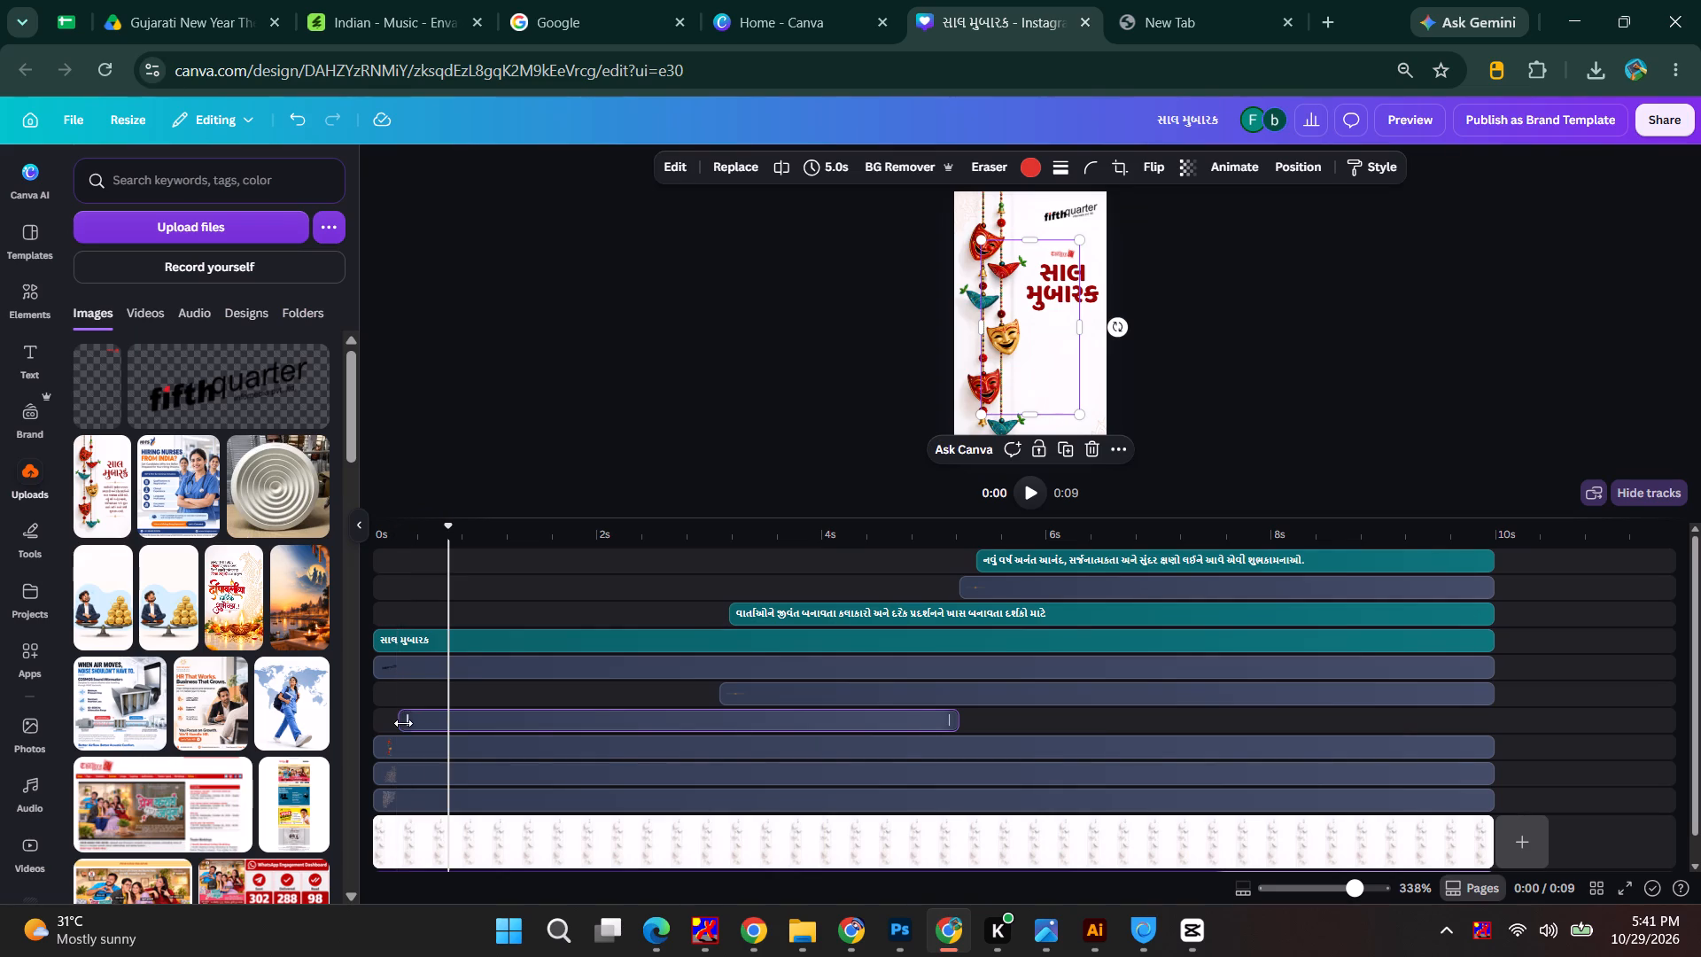
{"action": "left_click_drag", "start_coordinate": [403, 723], "coordinate": [364, 726]}
{"action": "left_click_drag", "start_coordinate": [958, 719], "coordinate": [1217, 715]}
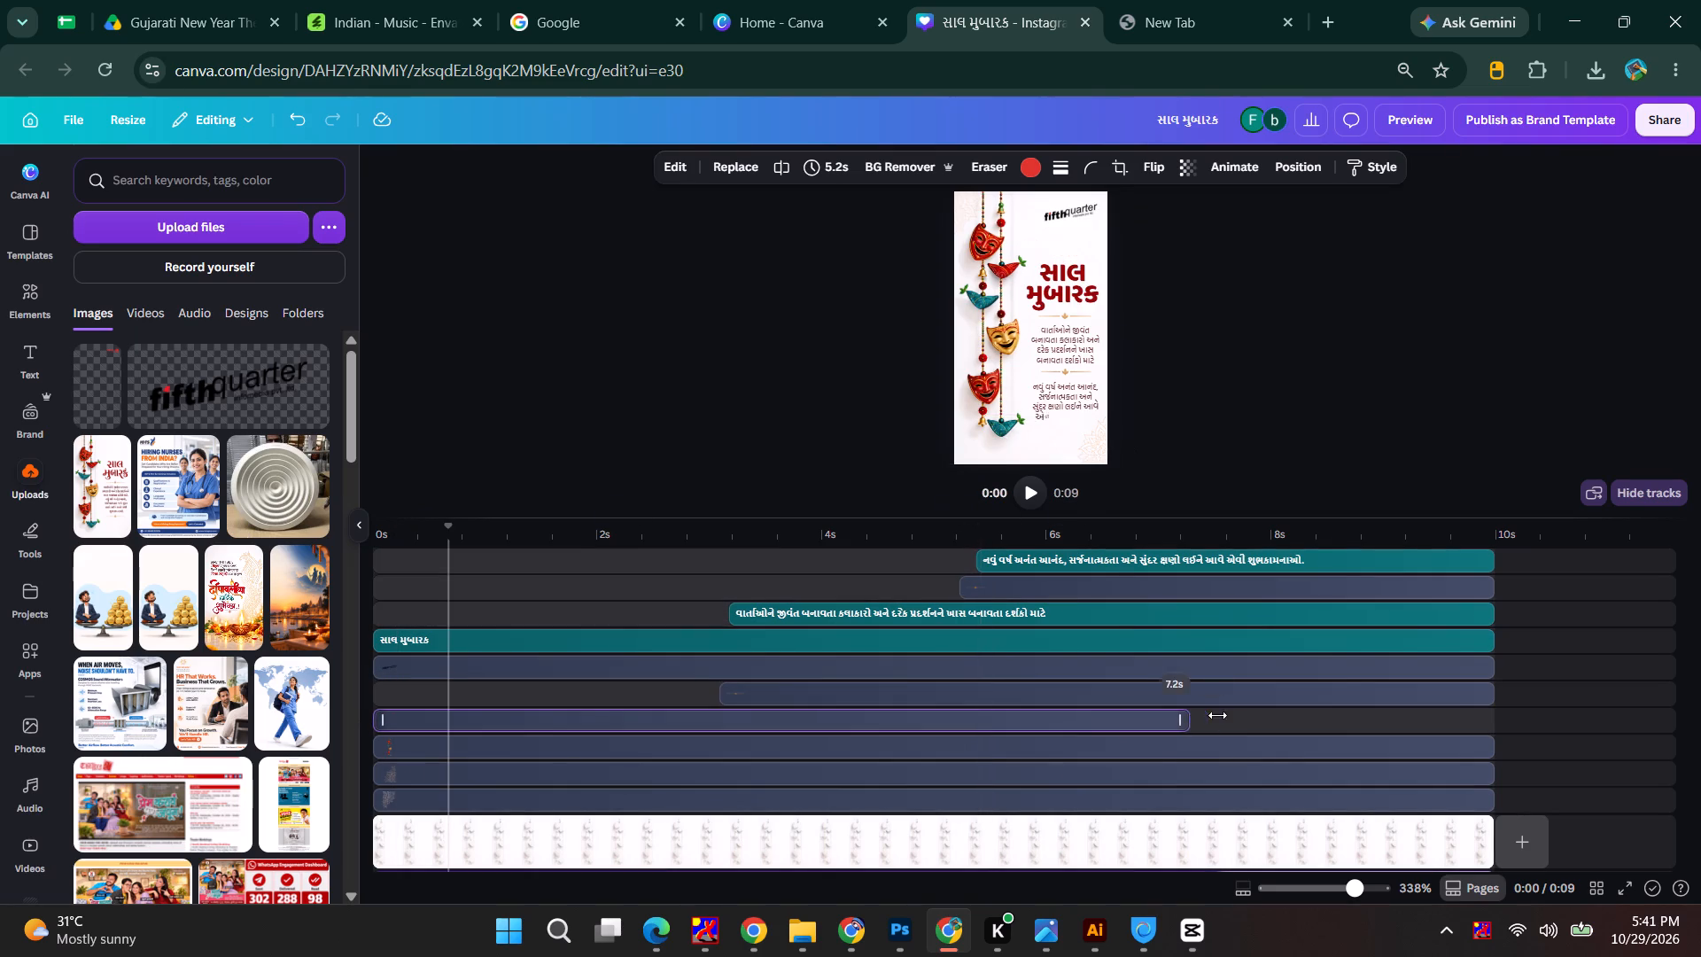
{"action": "left_click_drag", "start_coordinate": [1217, 715], "coordinate": [1484, 714]}
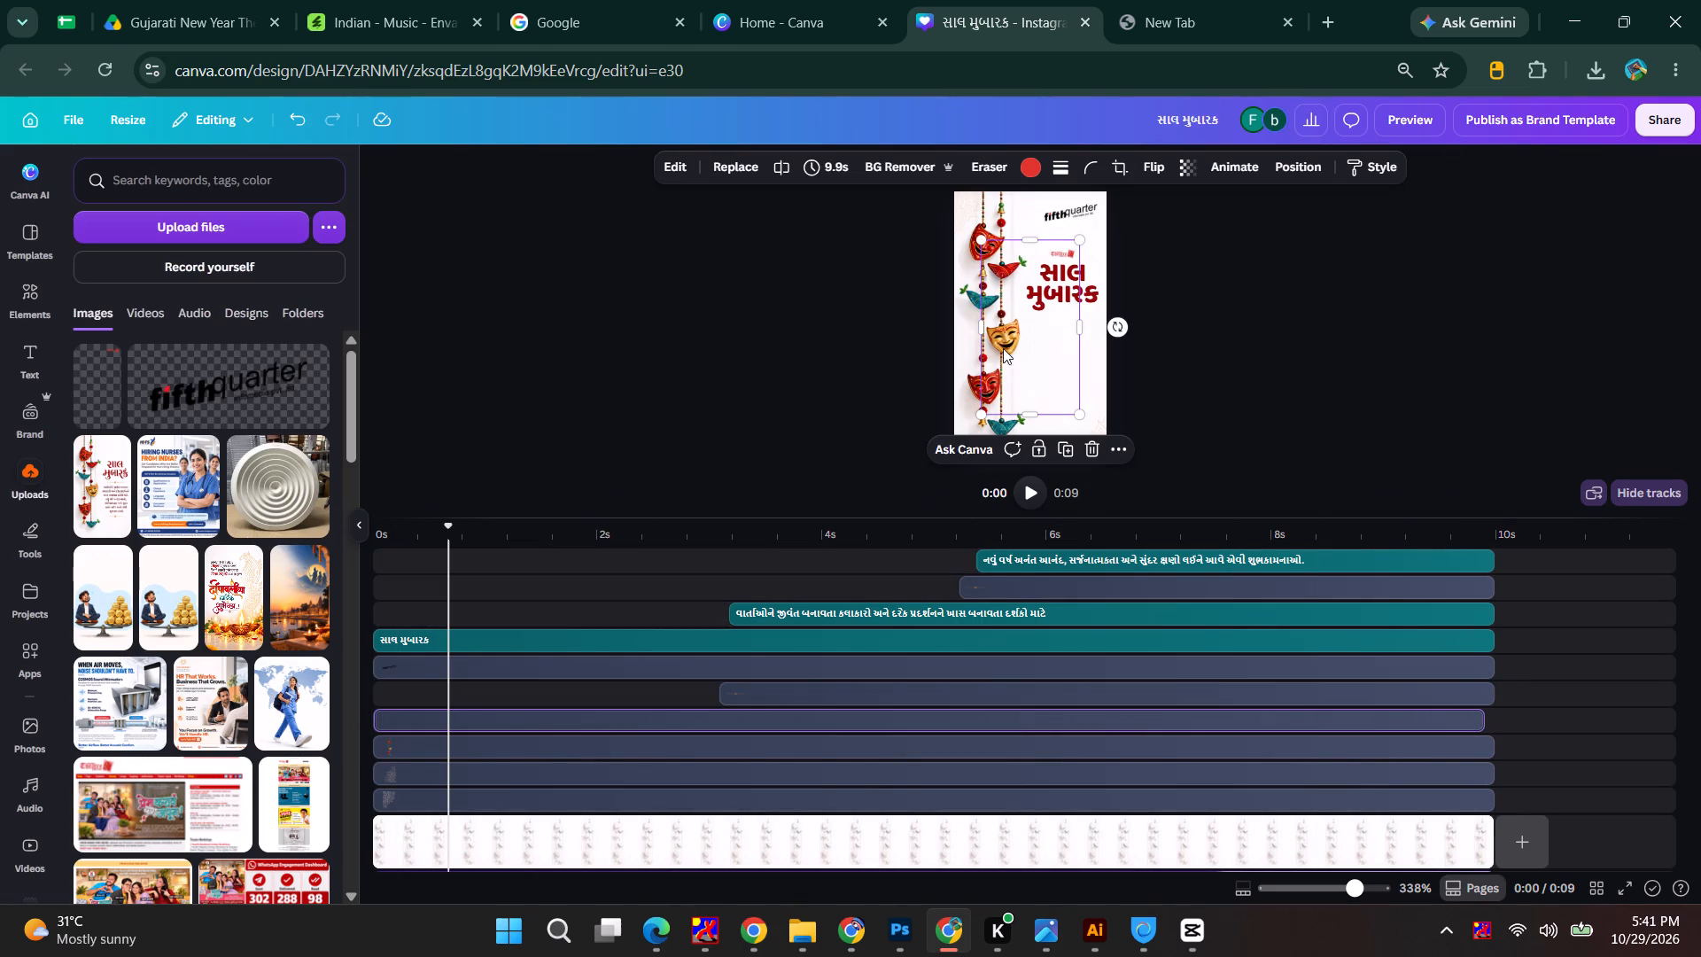
Align the red Theatre logo image to the page's top-right corner and enlarge it to fill the page, about 1,081 × 1,920.
{"action": "left_click_drag", "start_coordinate": [1060, 251], "coordinate": [1073, 213]}
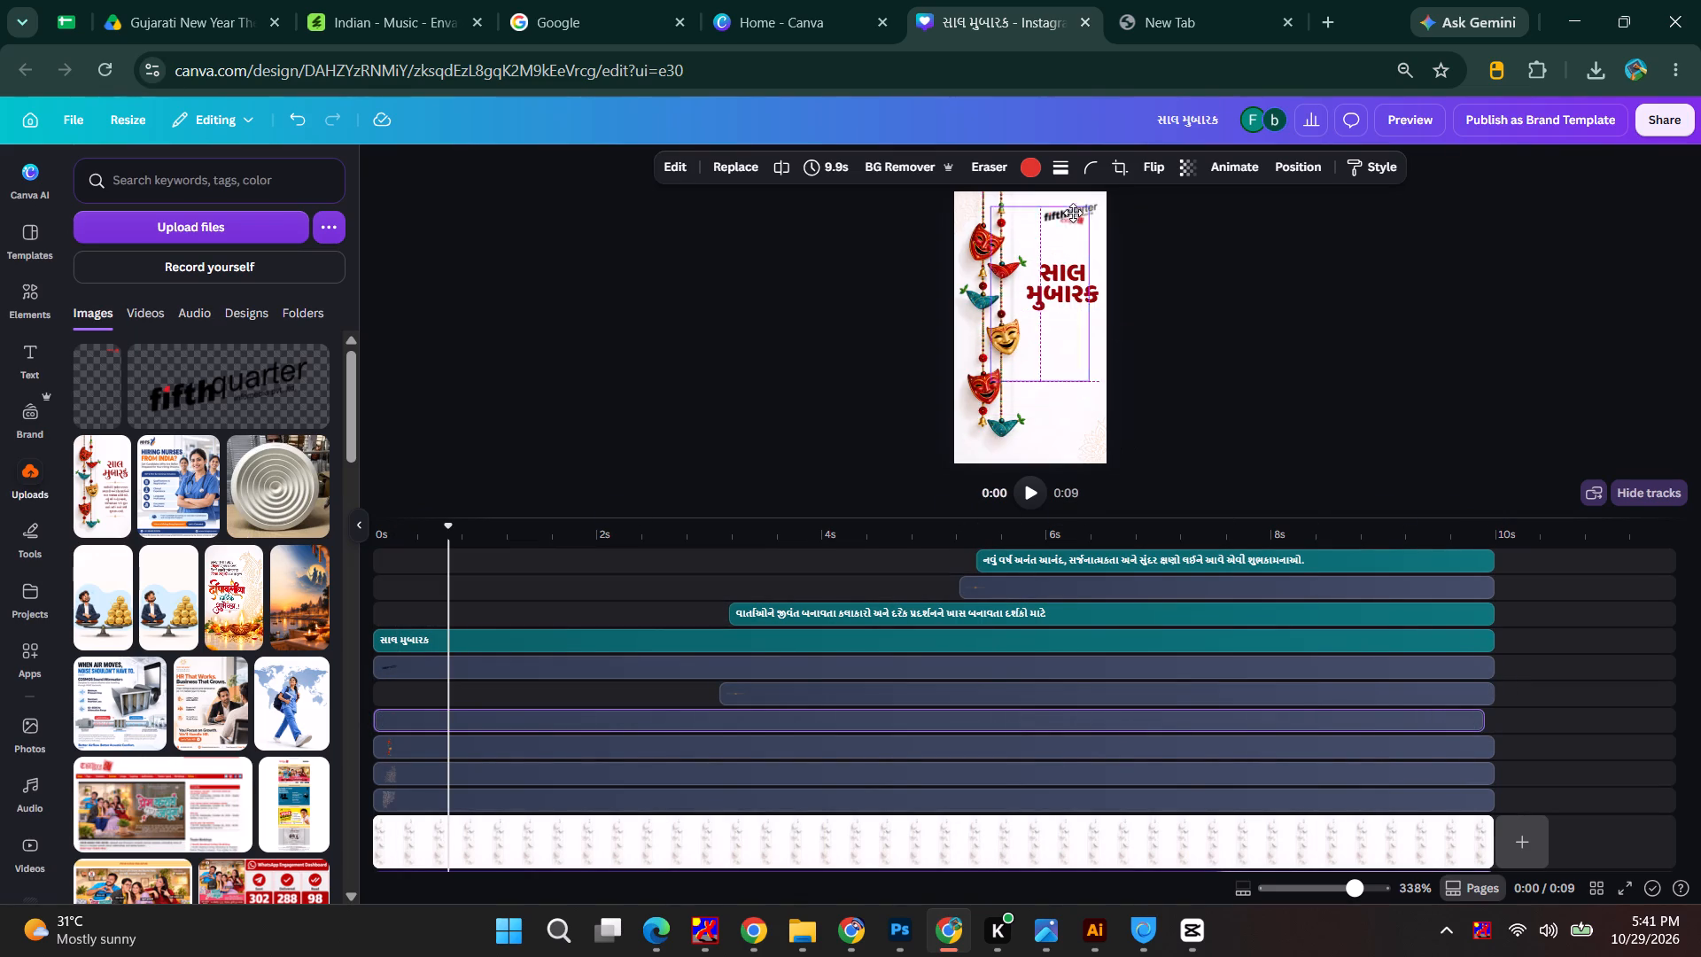
{"action": "left_click_drag", "start_coordinate": [1073, 213], "coordinate": [1079, 165]}
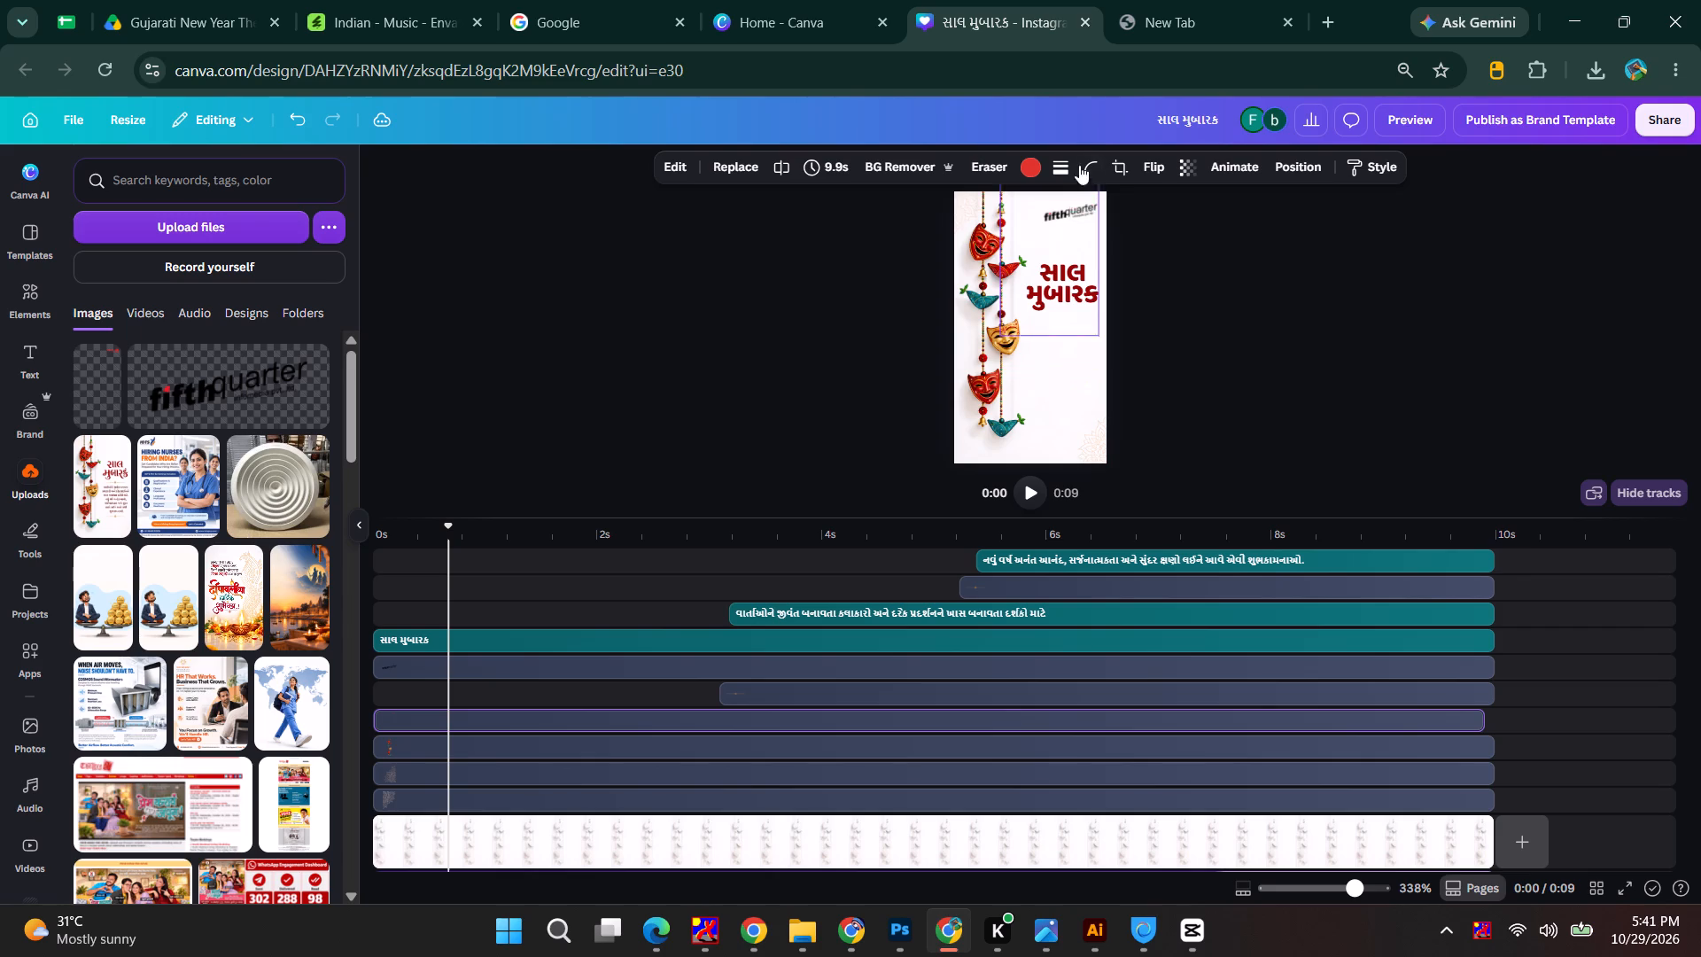
{"action": "left_click_drag", "start_coordinate": [1079, 165], "coordinate": [1077, 111]}
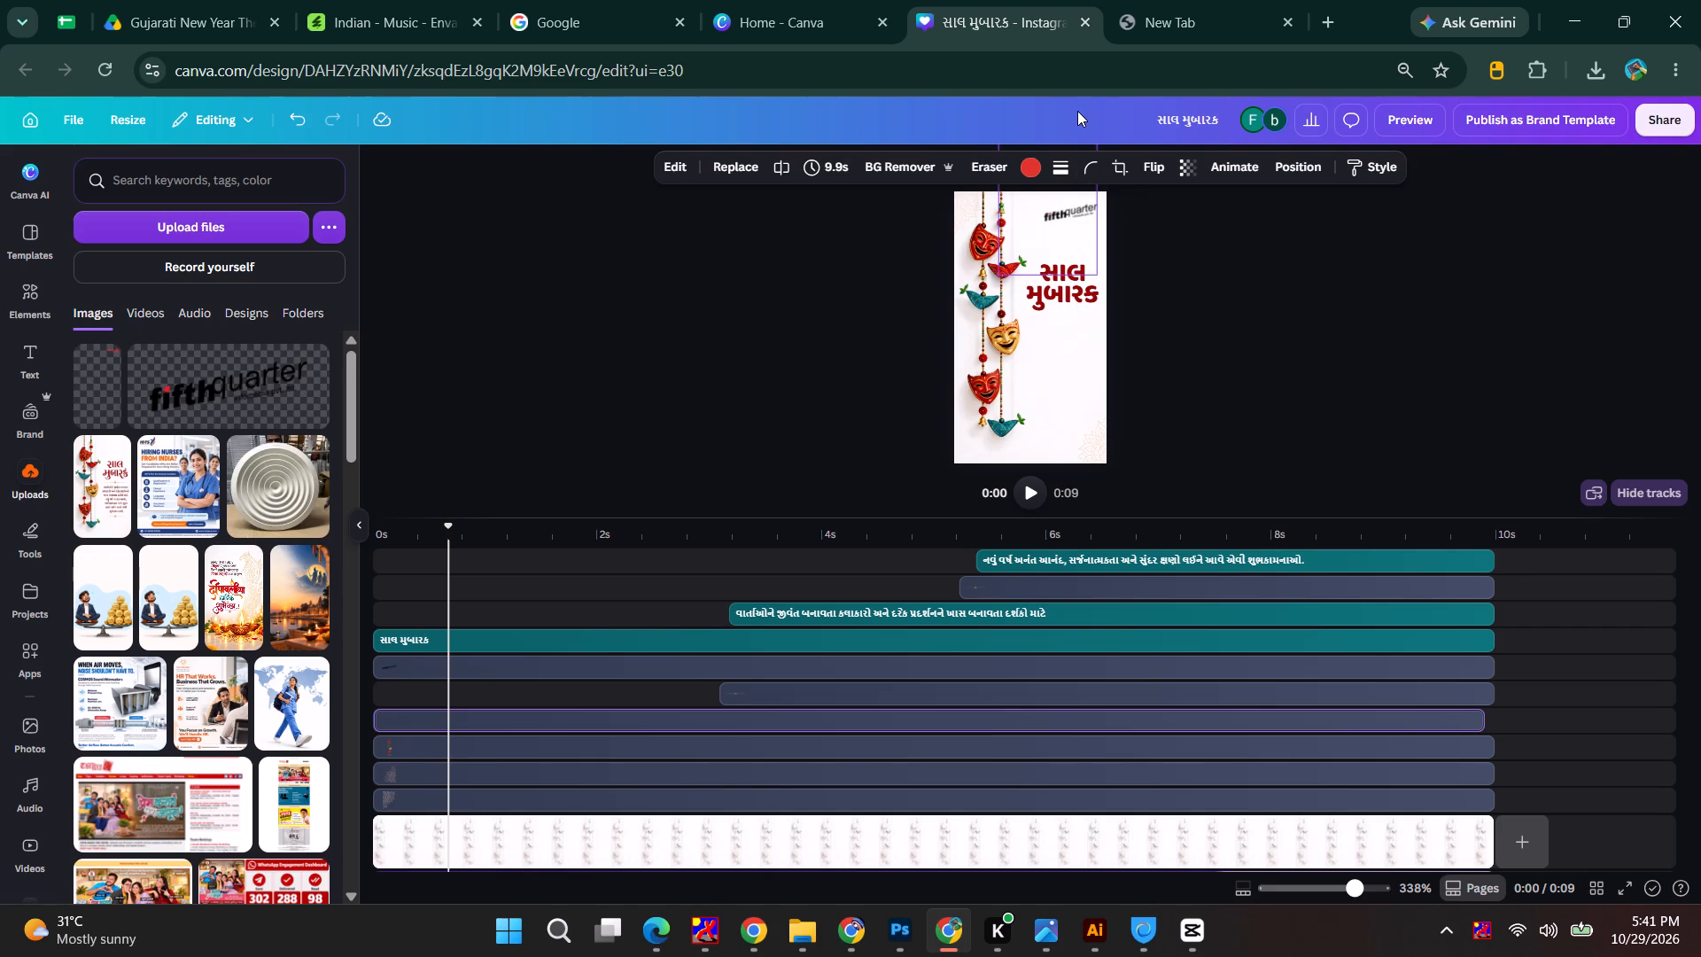
{"action": "left_click_drag", "start_coordinate": [1077, 111], "coordinate": [1087, 205]}
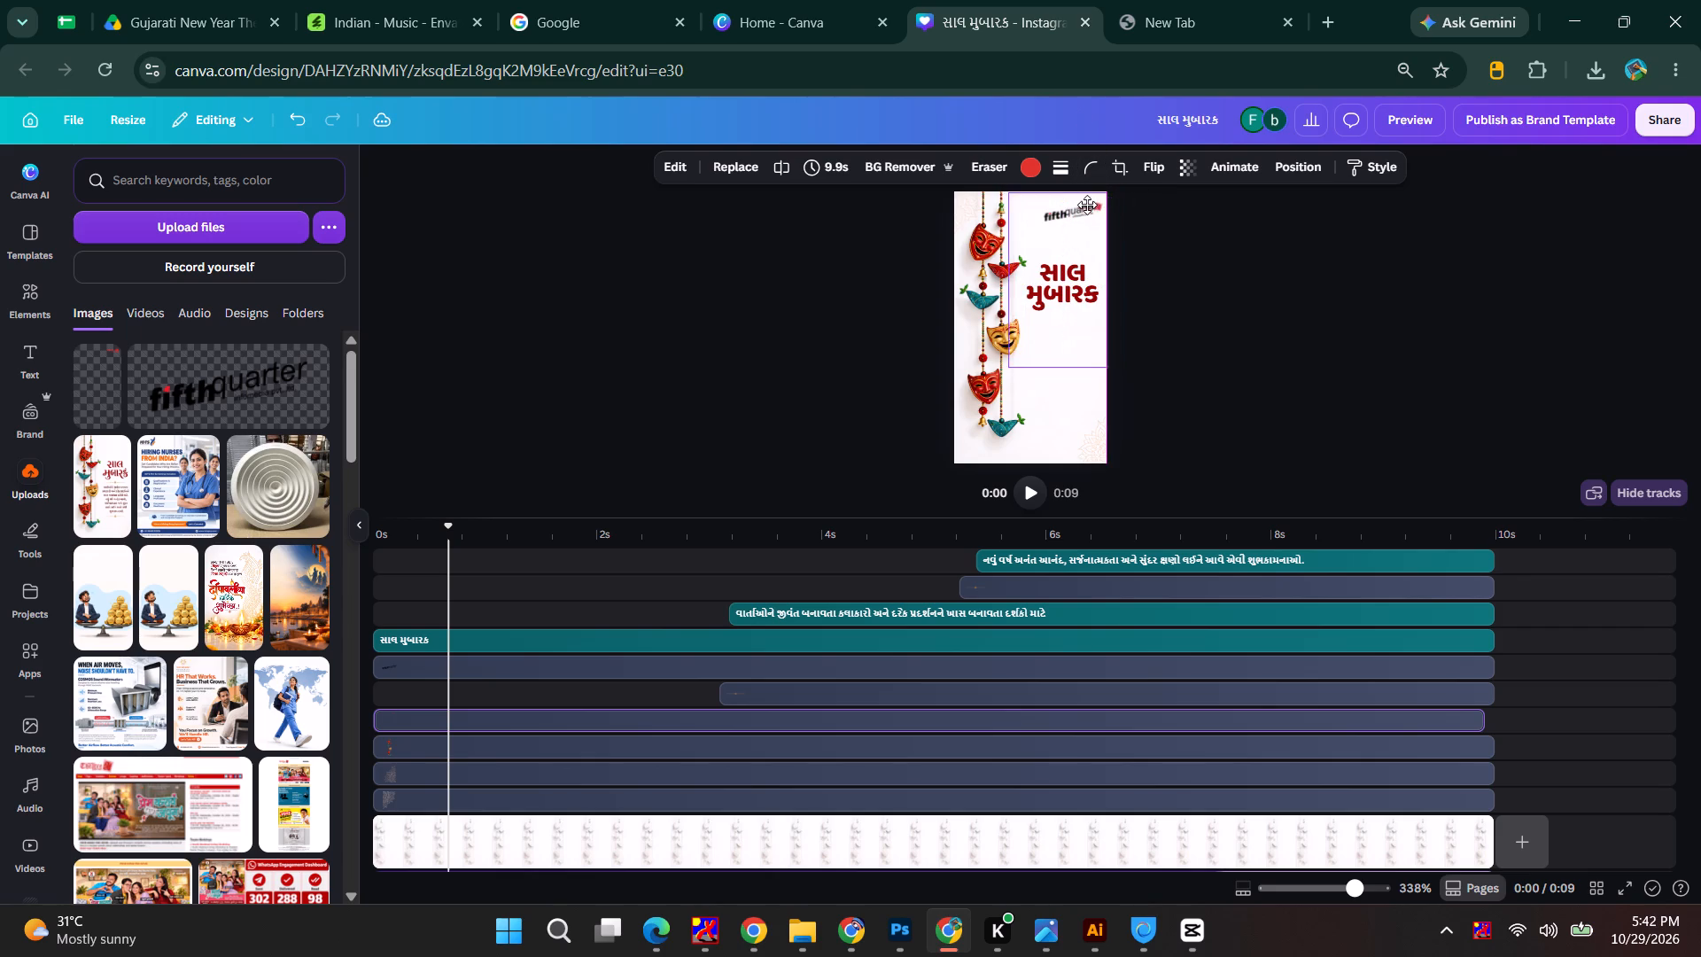
{"action": "left_click_drag", "start_coordinate": [1087, 205], "coordinate": [1088, 201]}
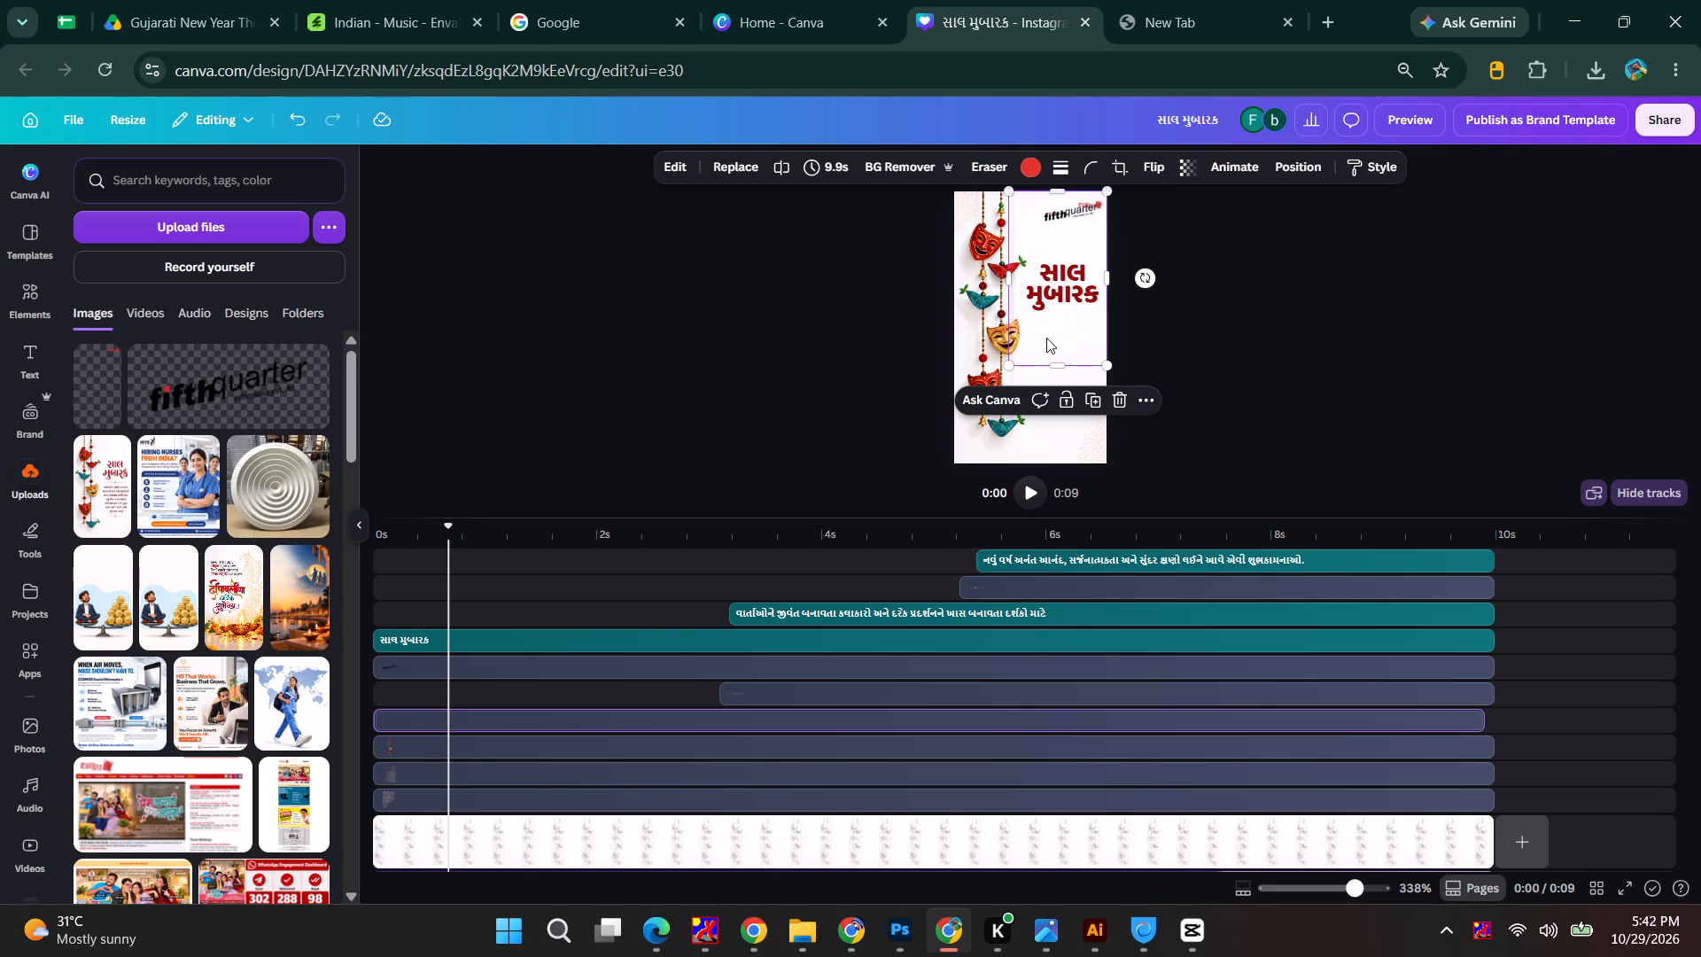
{"action": "left_click_drag", "start_coordinate": [1010, 370], "coordinate": [967, 479]}
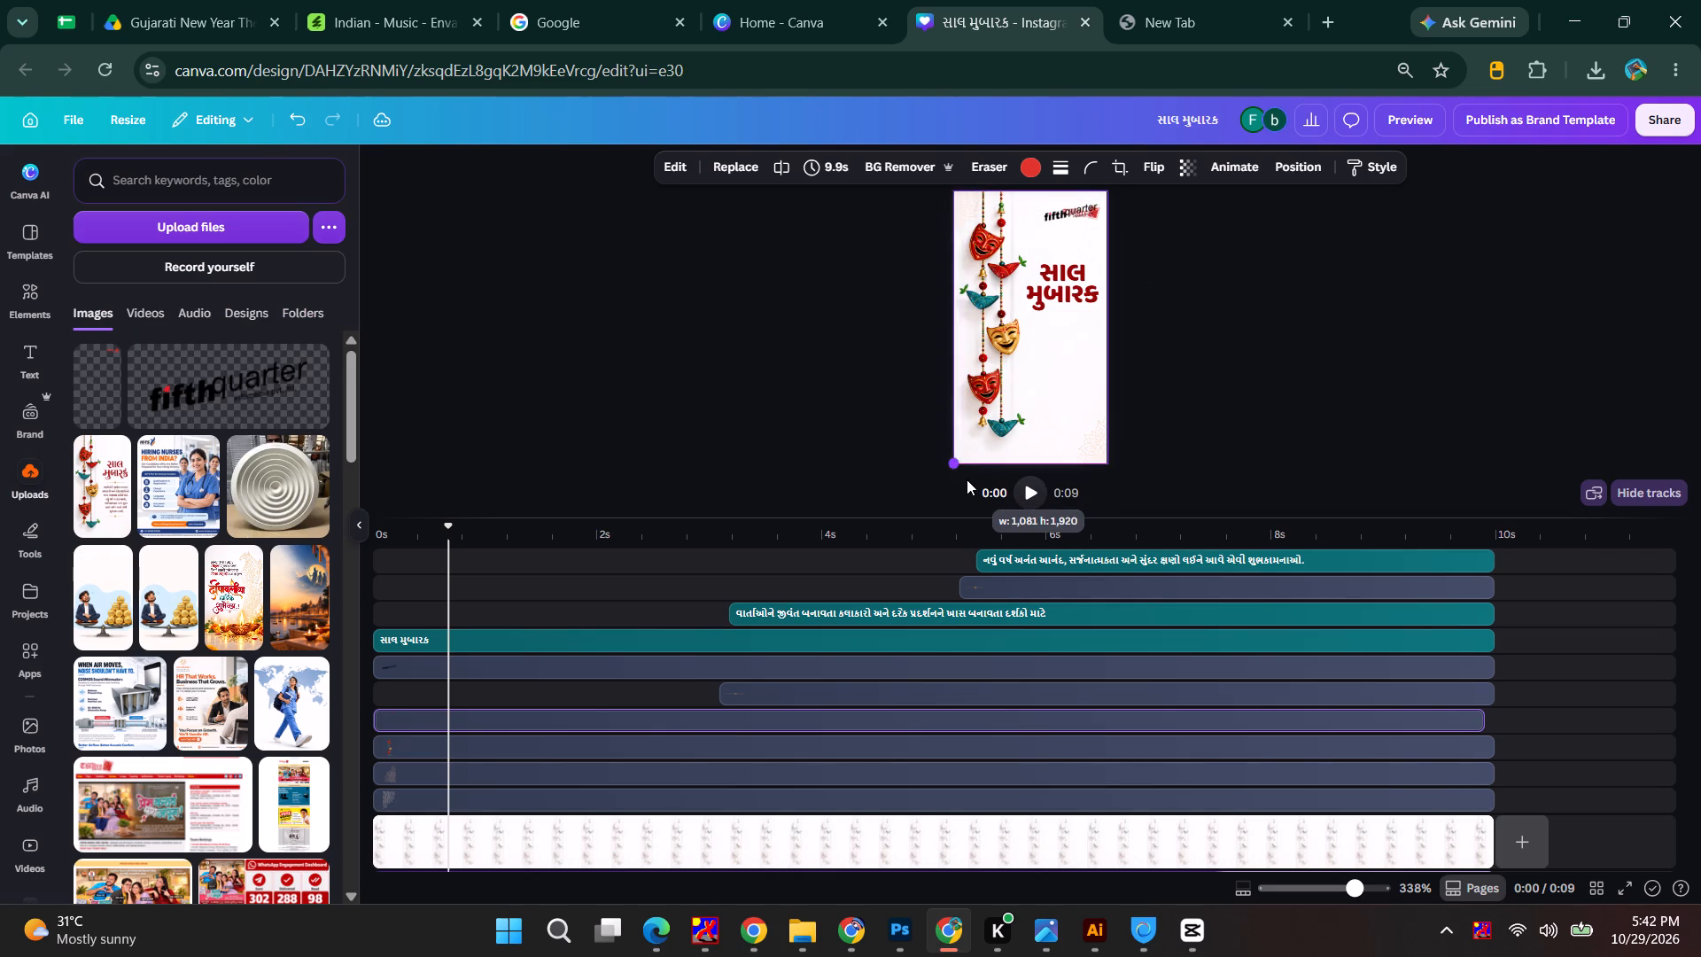
{"action": "left_click_drag", "start_coordinate": [967, 479], "coordinate": [967, 477]}
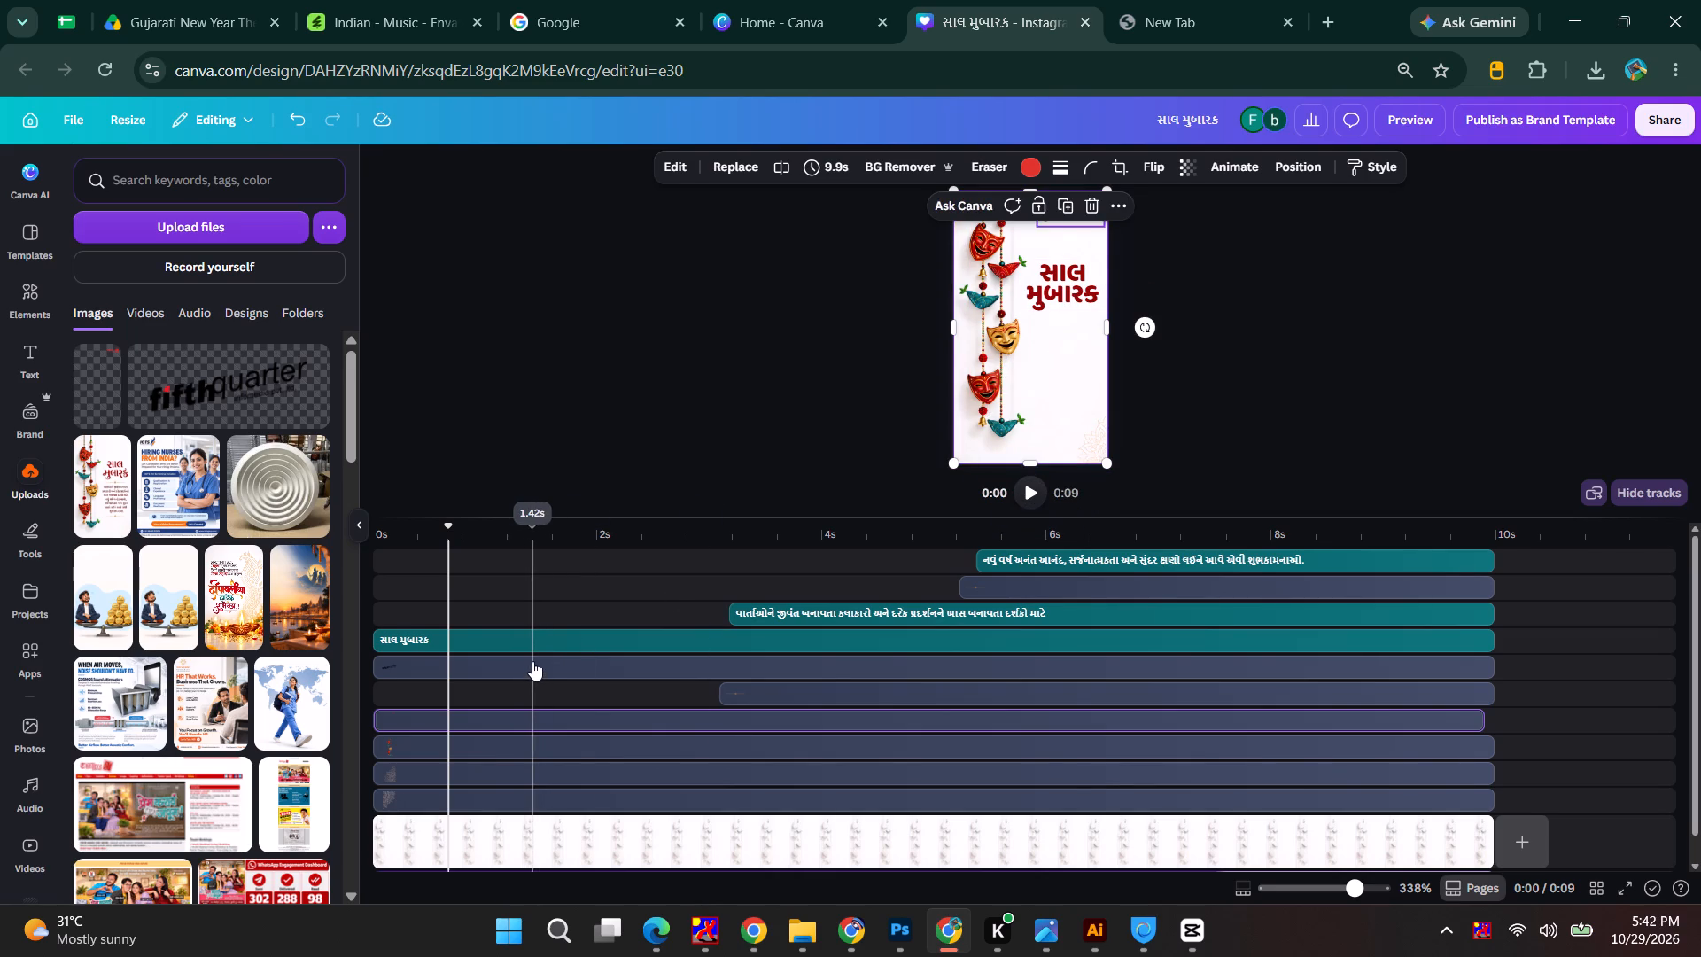
Delete the Fifth Quarter logo track from the timeline.
{"action": "left_click", "coordinate": [532, 661]}
{"action": "key", "text": "BackSpace"}
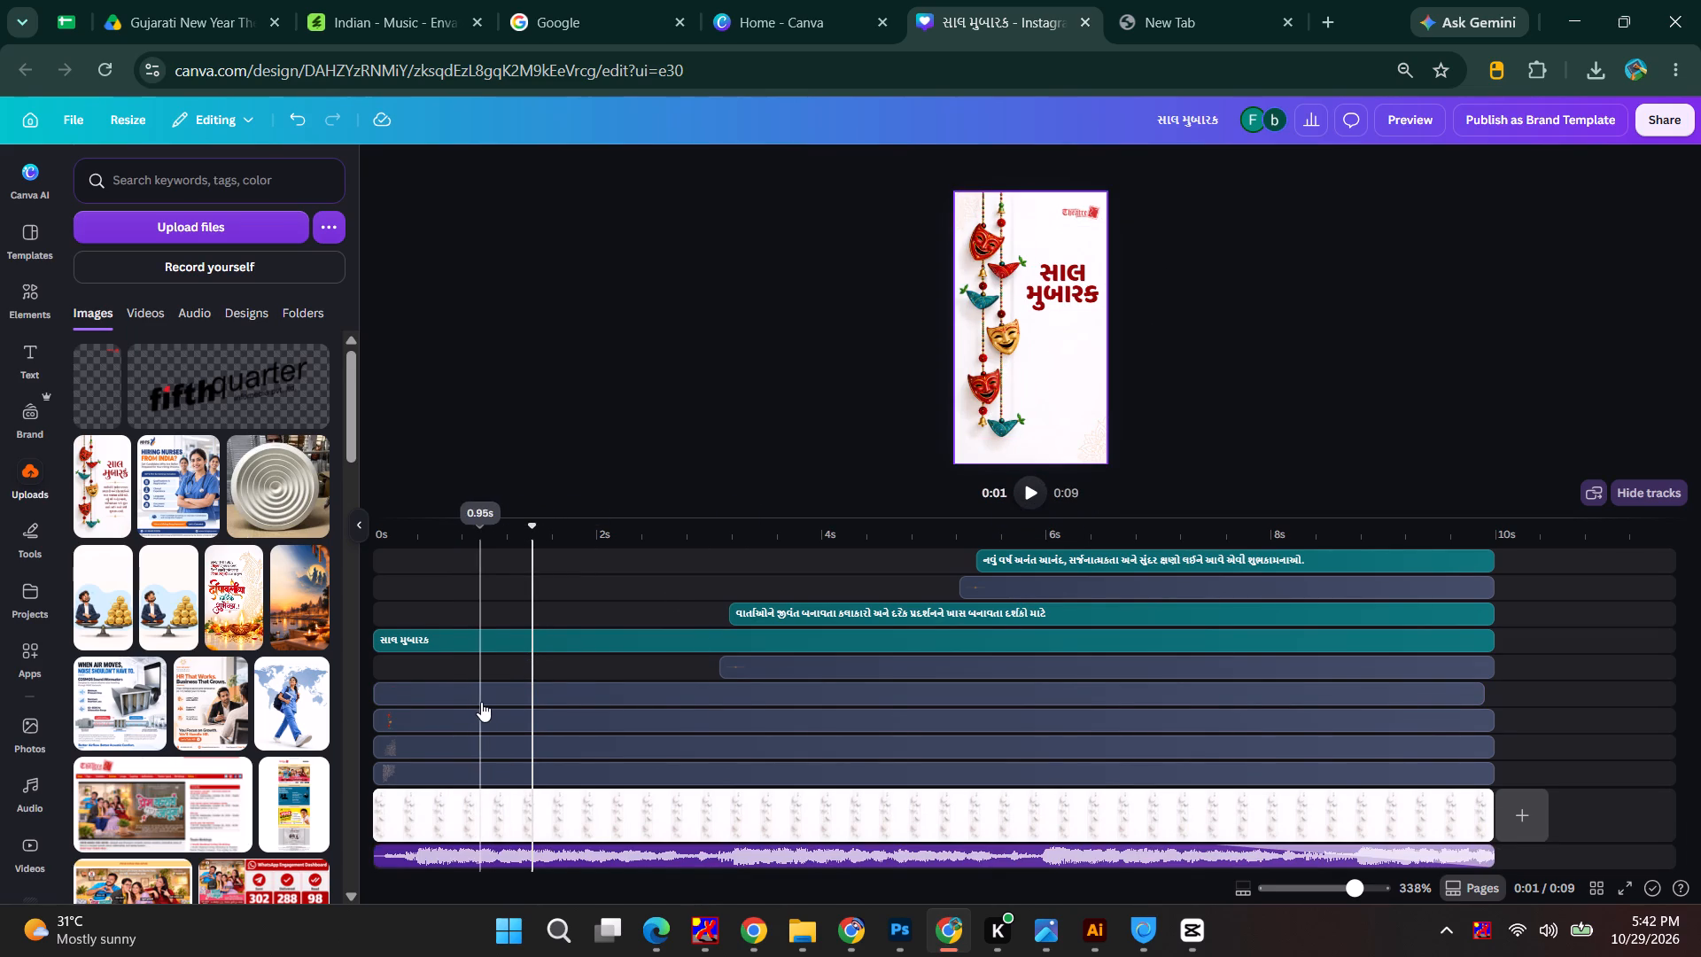
Extend the red Theatre logo's clip to the end of the video and scrub through the timeline to check it.
{"action": "left_click", "coordinate": [1099, 694]}
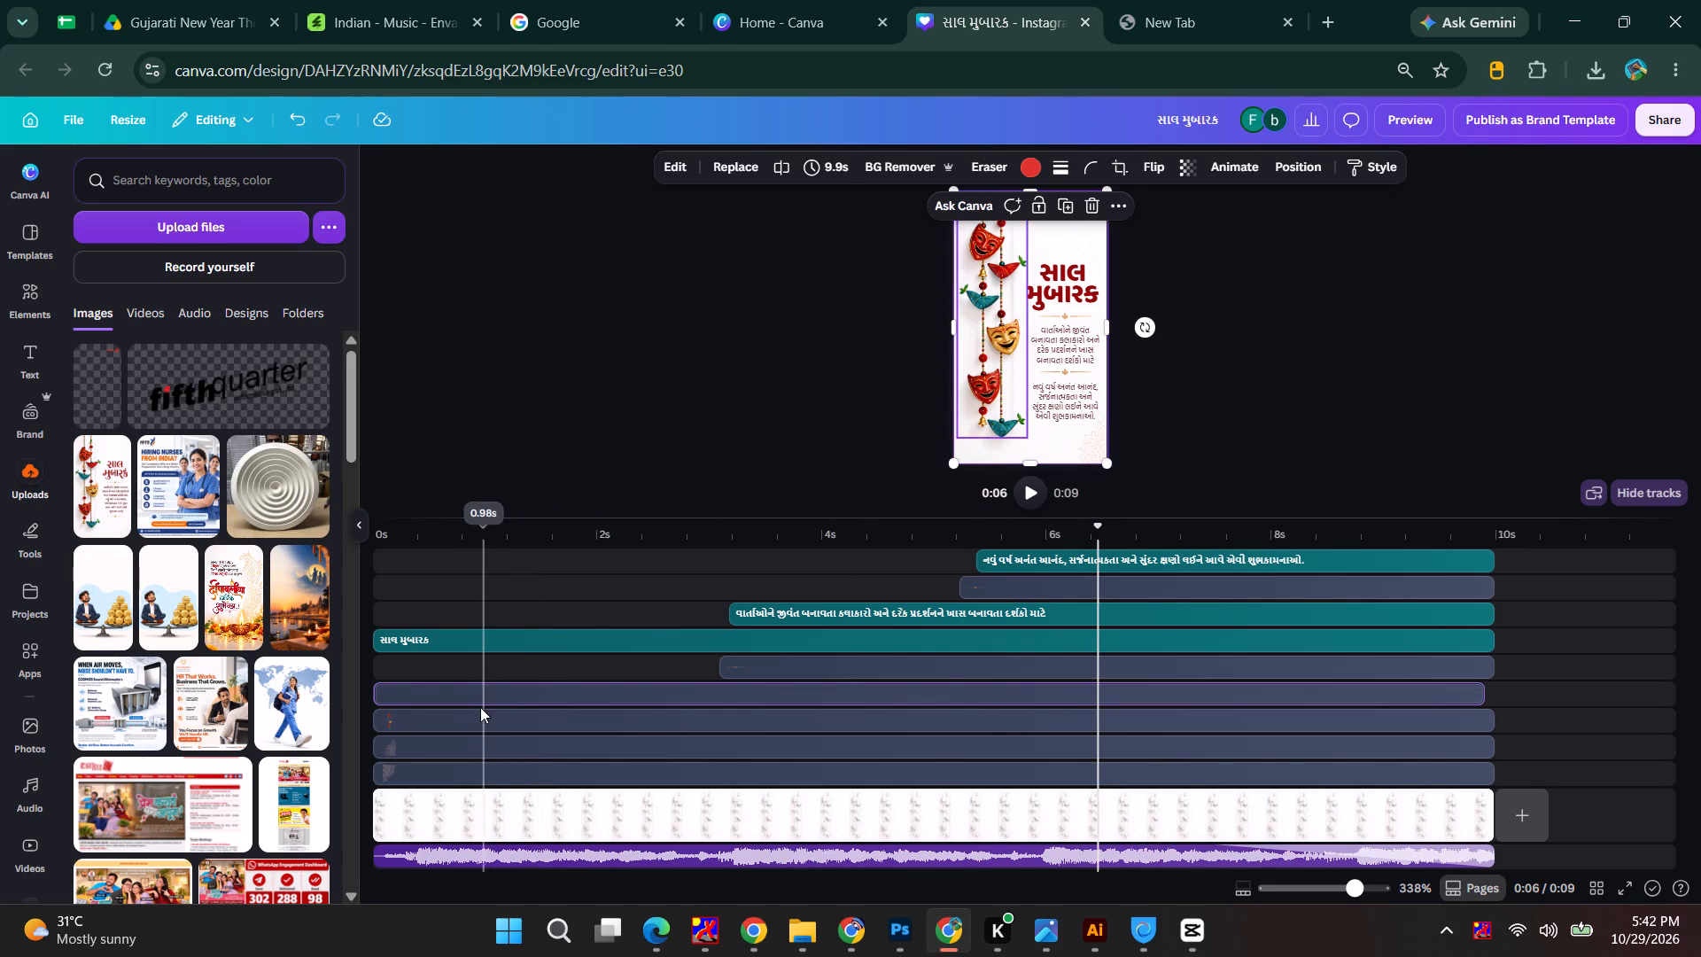
{"action": "left_click_drag", "start_coordinate": [478, 696], "coordinate": [470, 696]}
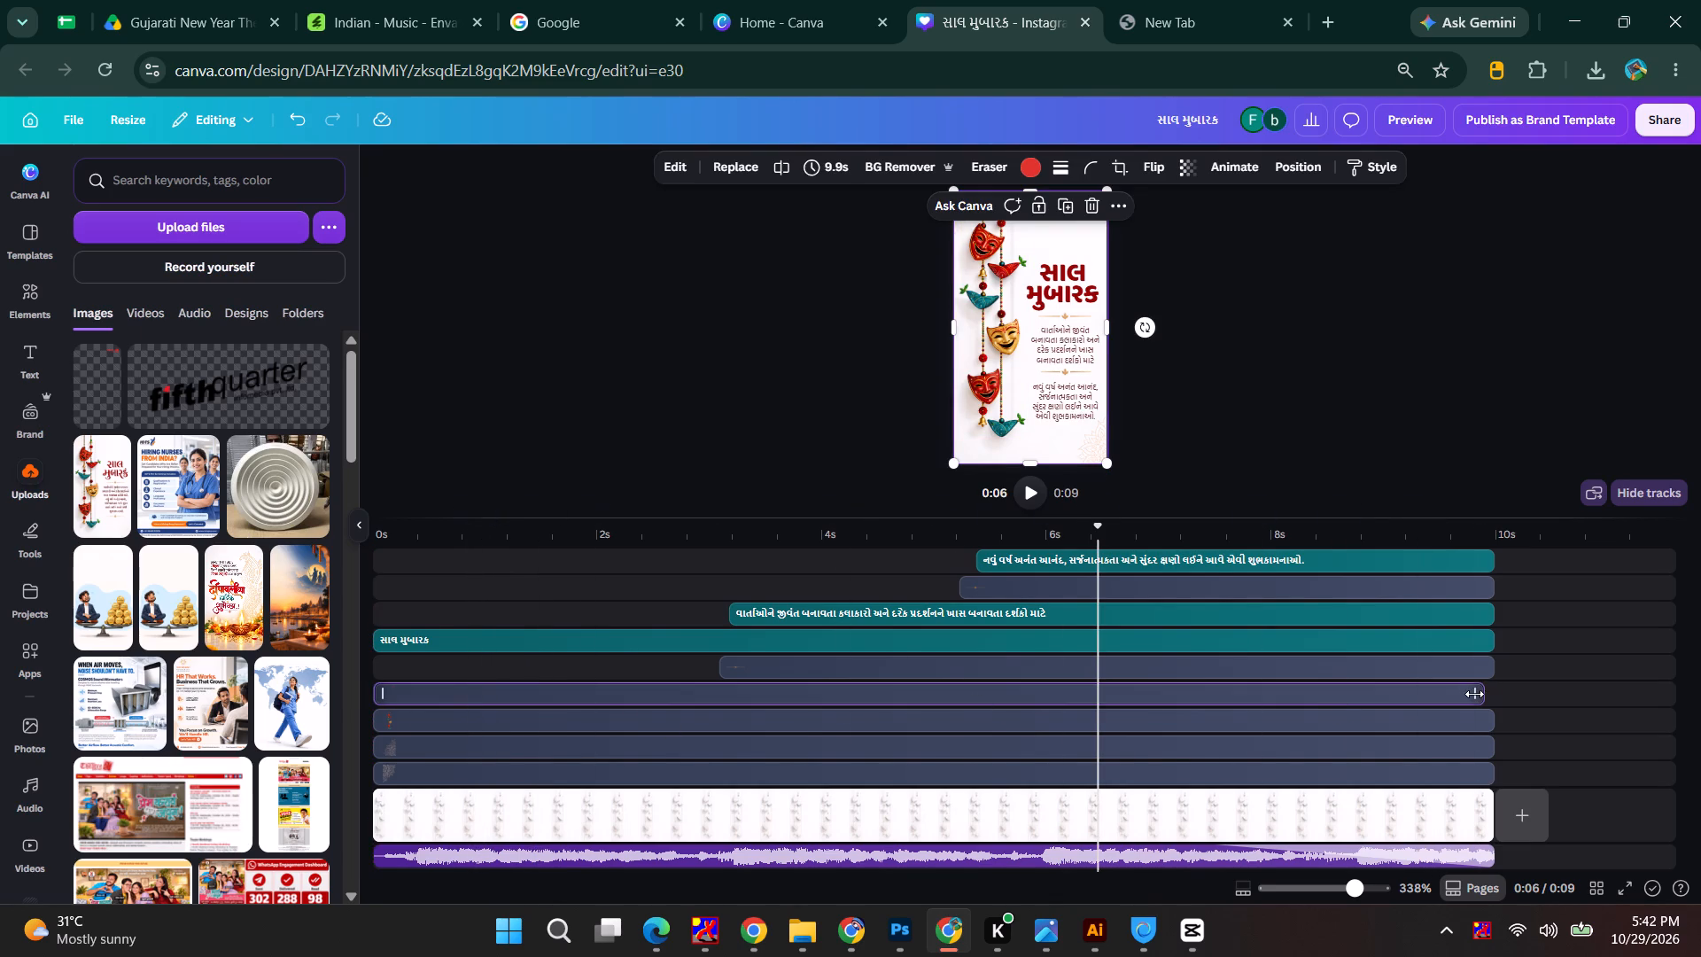
{"action": "left_click", "coordinate": [1474, 694]}
{"action": "left_click_drag", "start_coordinate": [1100, 526], "coordinate": [684, 533]}
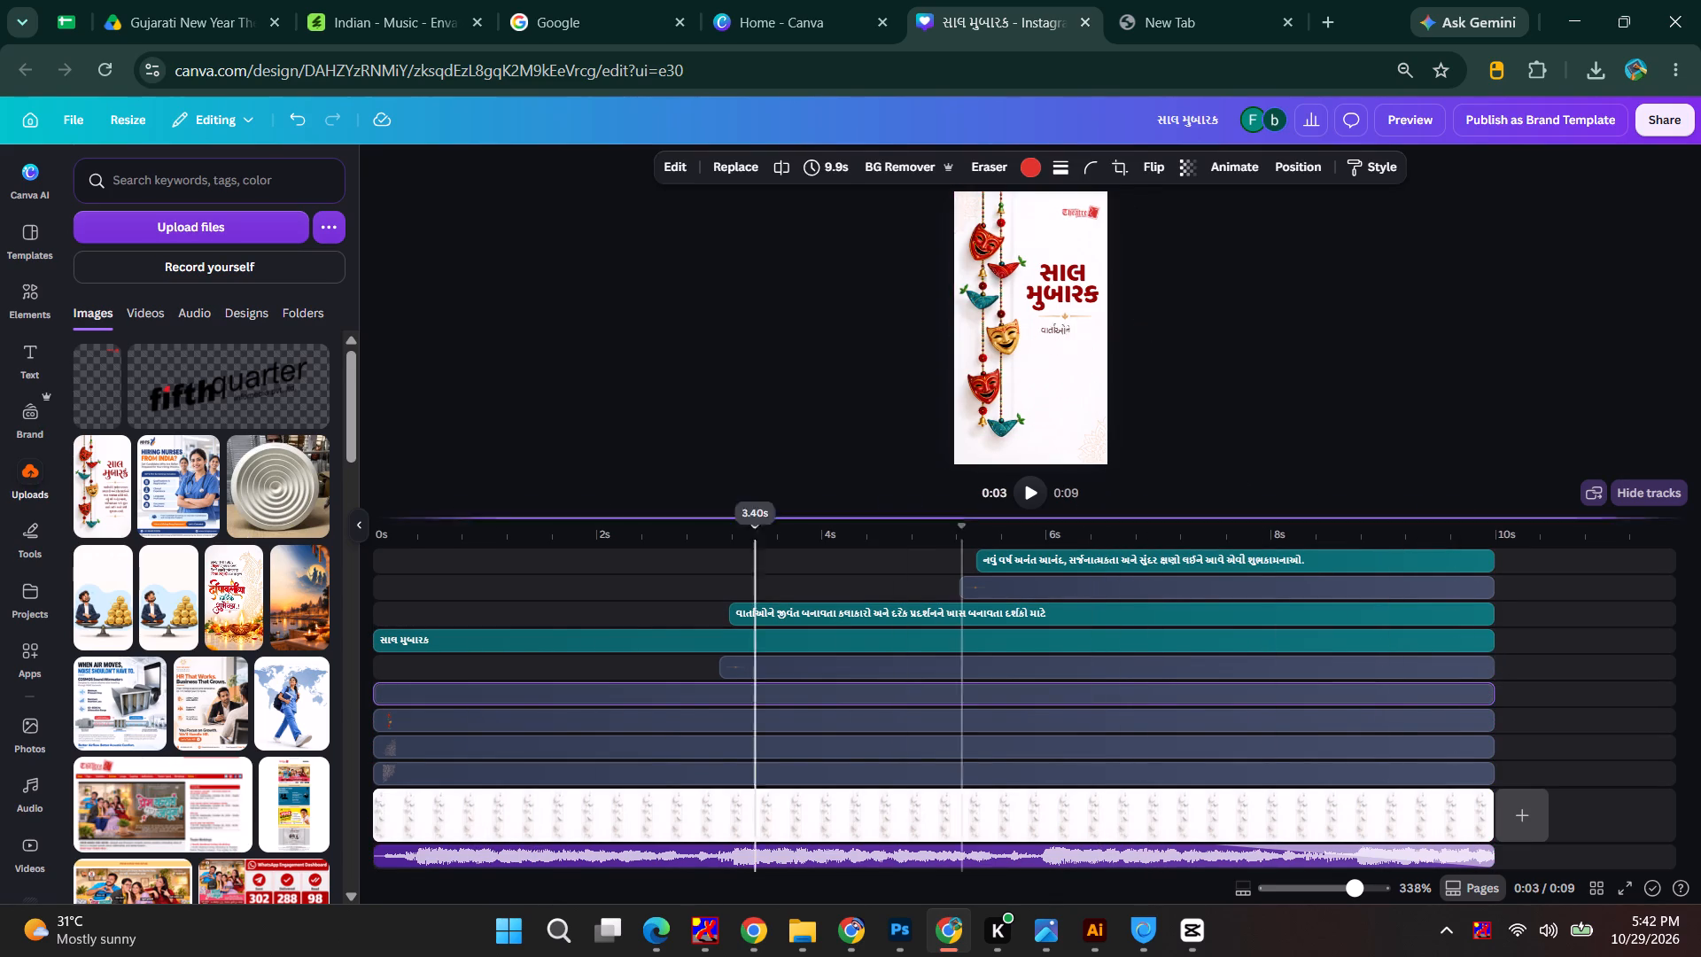
{"action": "left_click_drag", "start_coordinate": [684, 533], "coordinate": [1494, 583]}
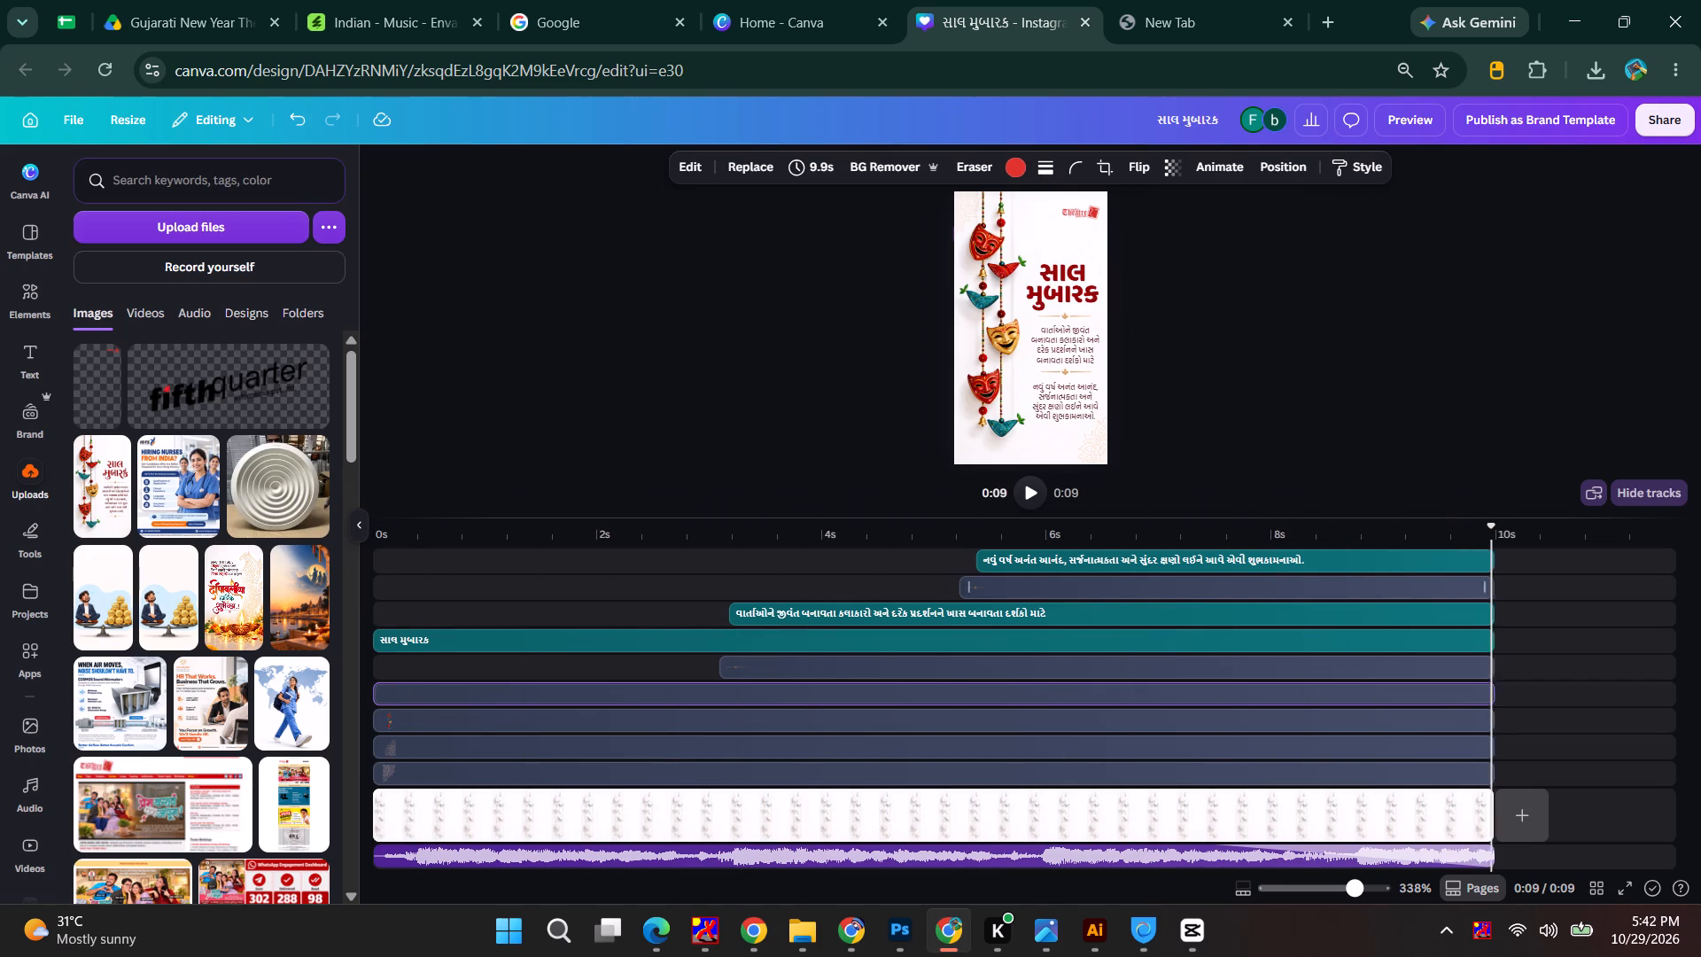
Rename the design as MTG સાલ મુબારક.
{"action": "left_click", "coordinate": [1156, 123]}
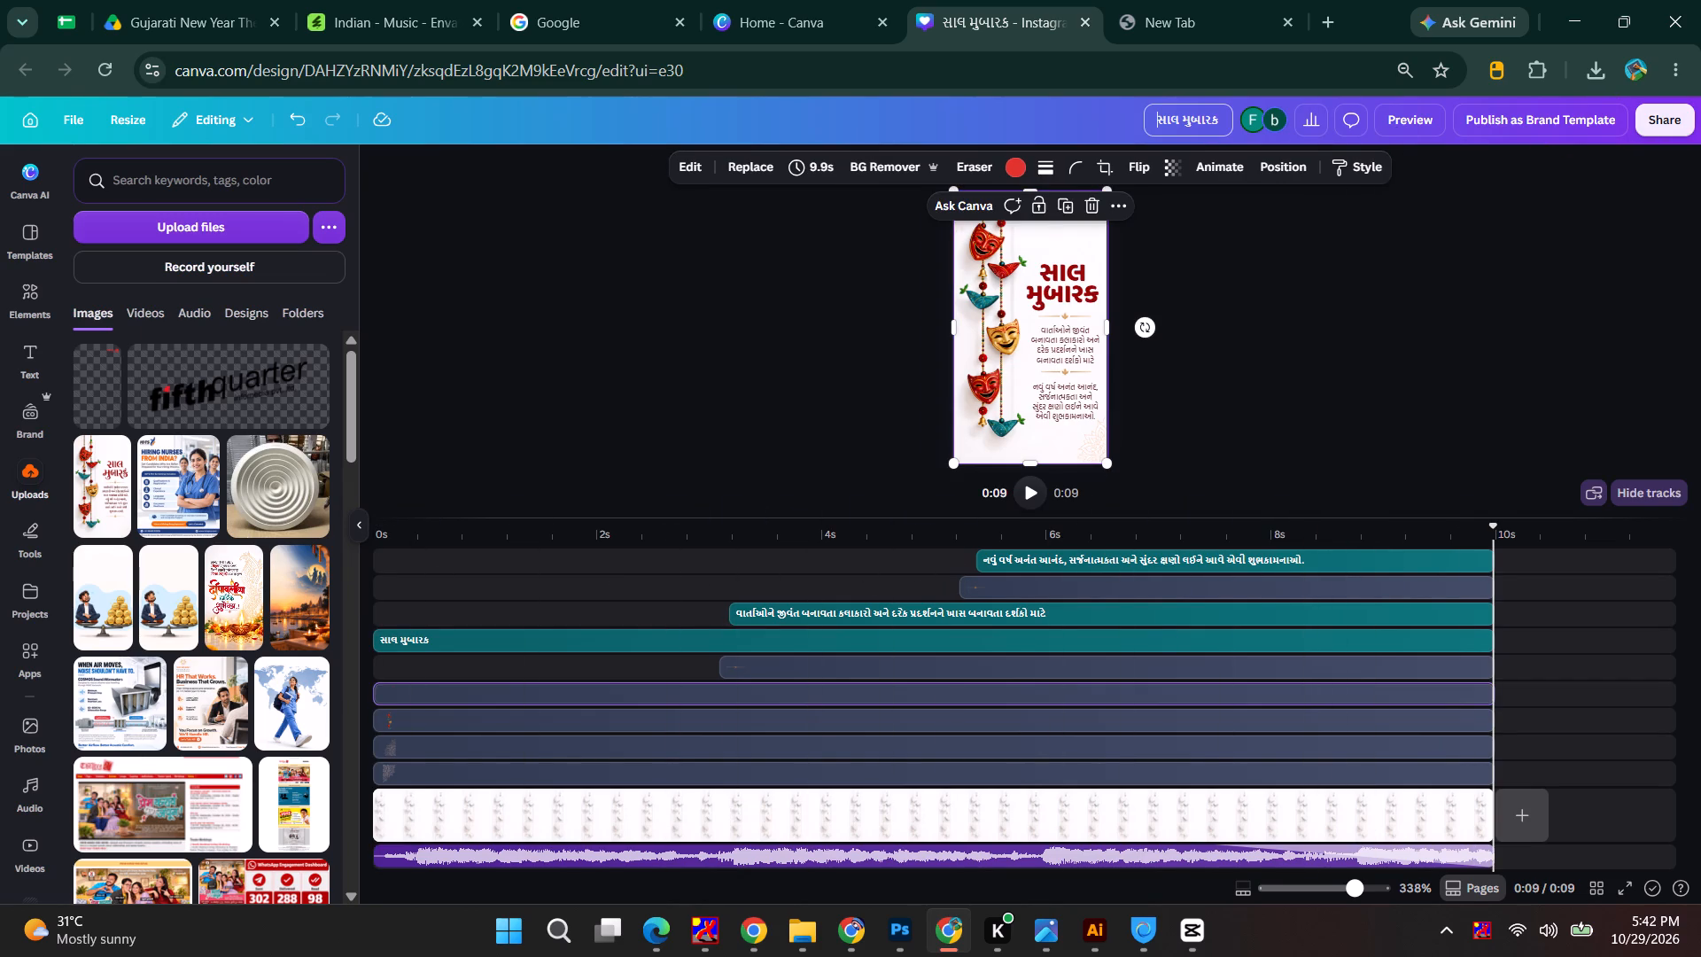
{"action": "type", "text": "MTG"}
{"action": "key", "text": "space"}
Download the design as an MP4 video at 1080p.
{"action": "left_click", "coordinate": [1658, 113]}
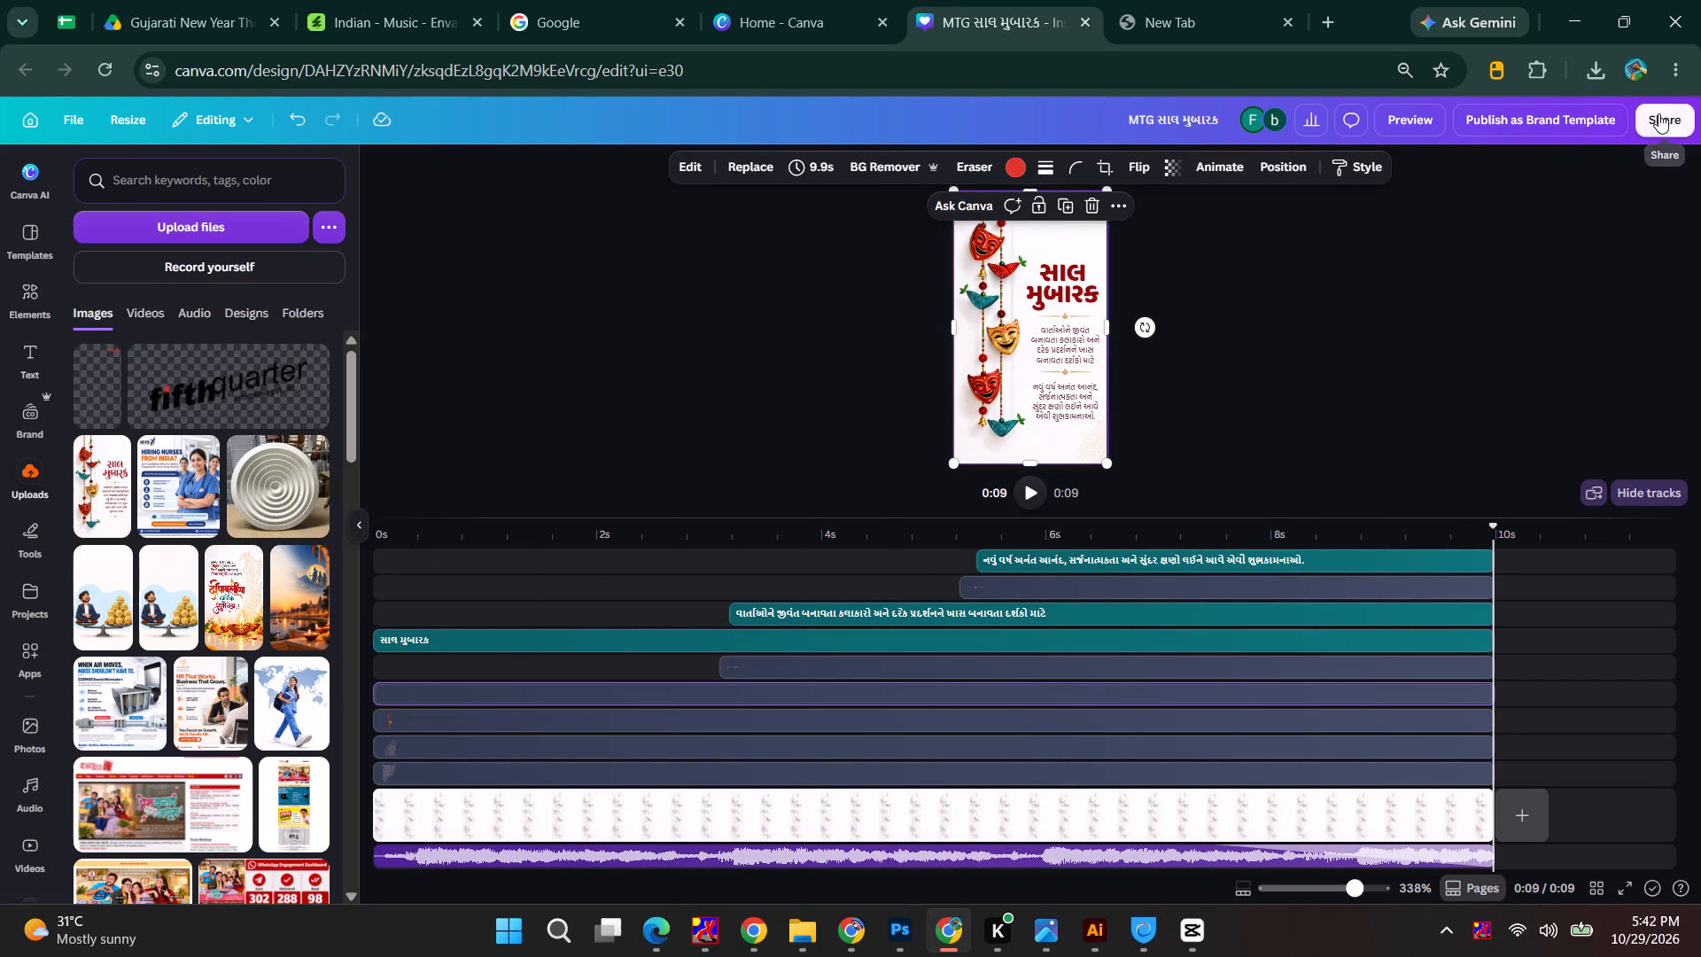
{"action": "left_click", "coordinate": [1410, 524]}
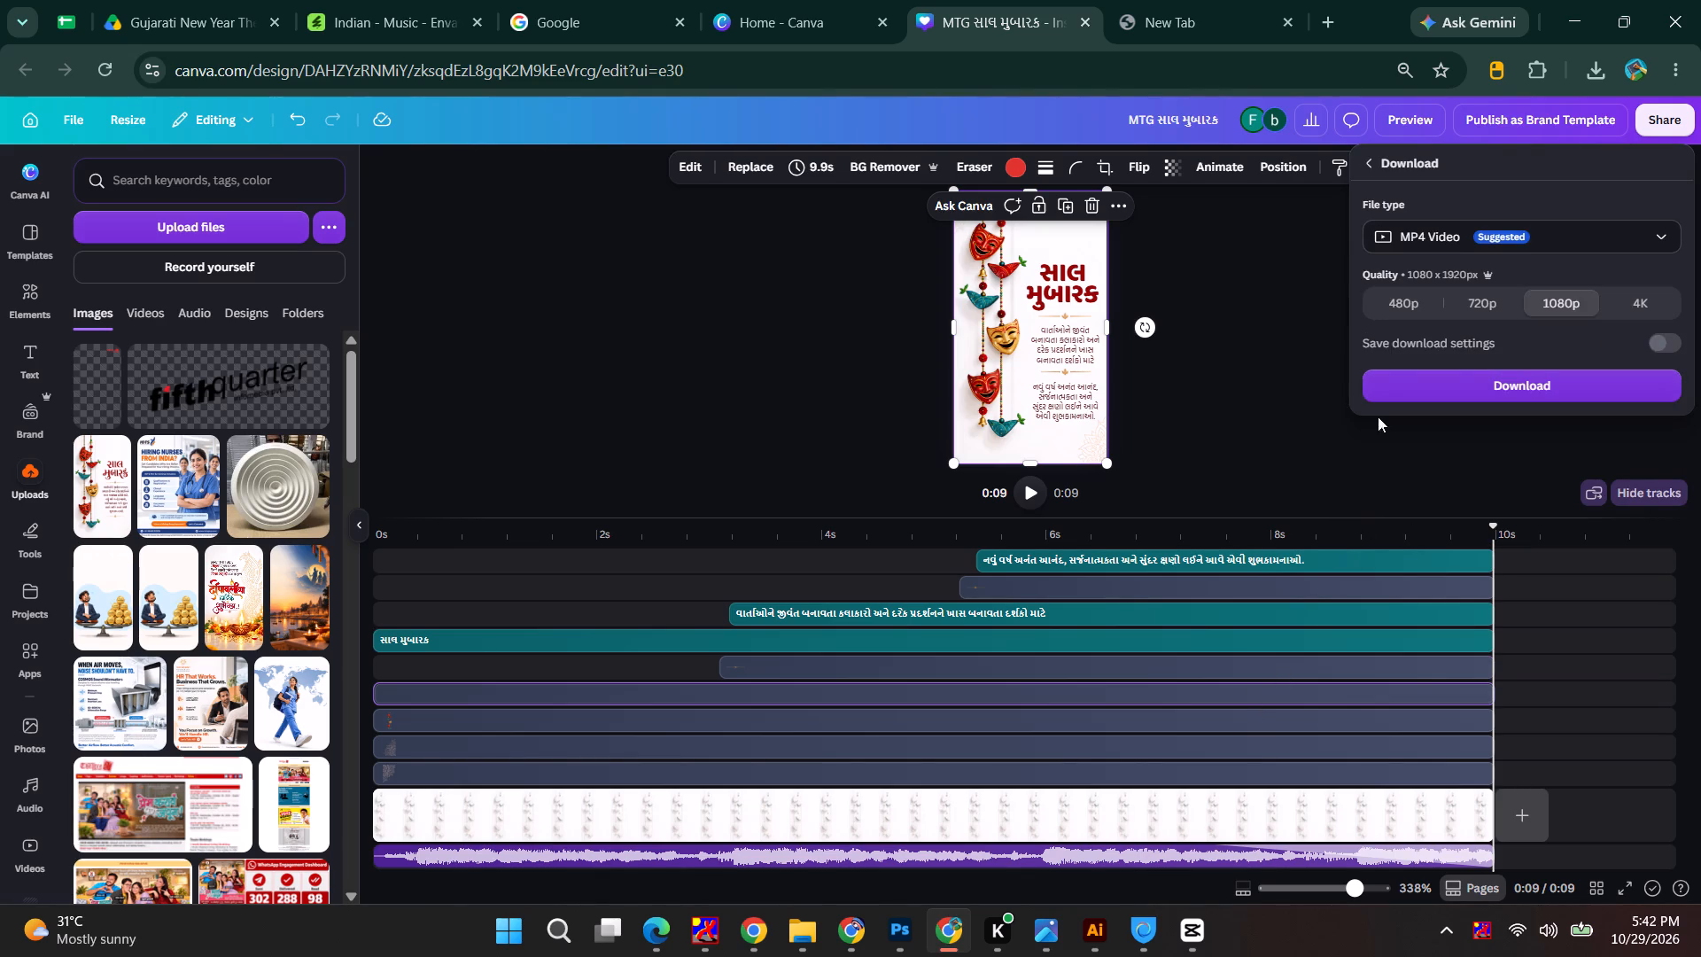
{"action": "left_click", "coordinate": [1487, 393]}
Switch to the MTG File Explorer window, open the Downloads folder and delete its first file.
{"action": "key", "text": "alt+Tab"}
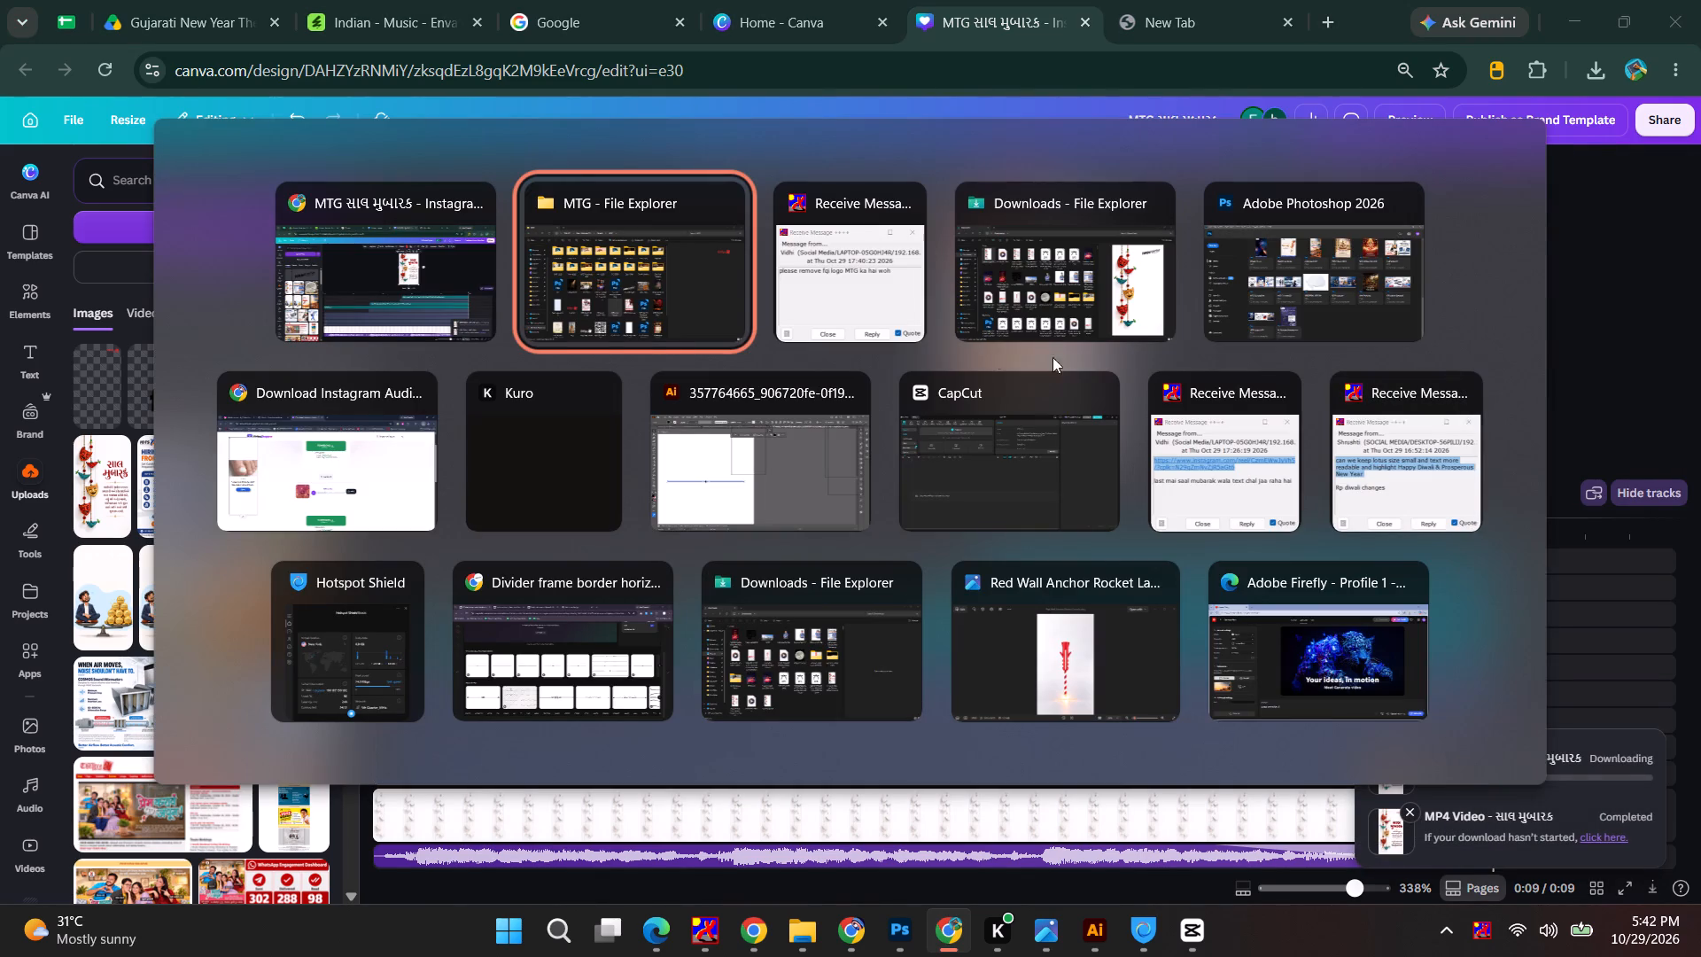
{"action": "left_click", "coordinate": [647, 301], "text": "alt"}
{"action": "left_click", "coordinate": [71, 227]}
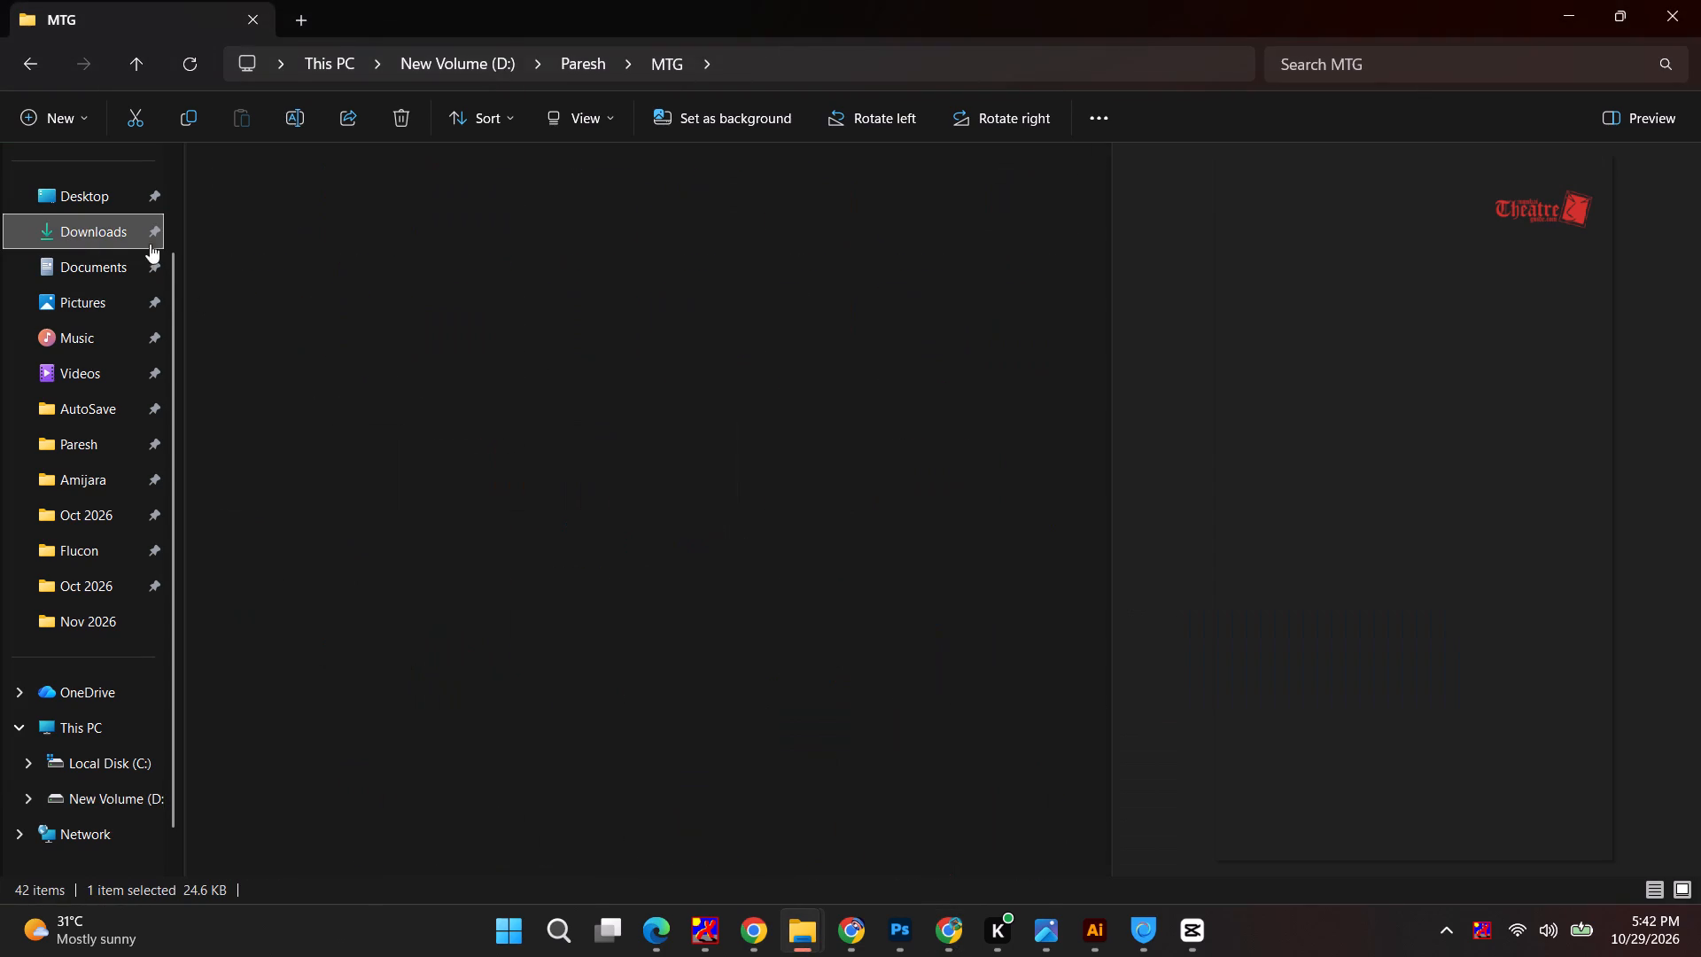
{"action": "left_click", "coordinate": [289, 236]}
{"action": "key", "text": "Delete"}
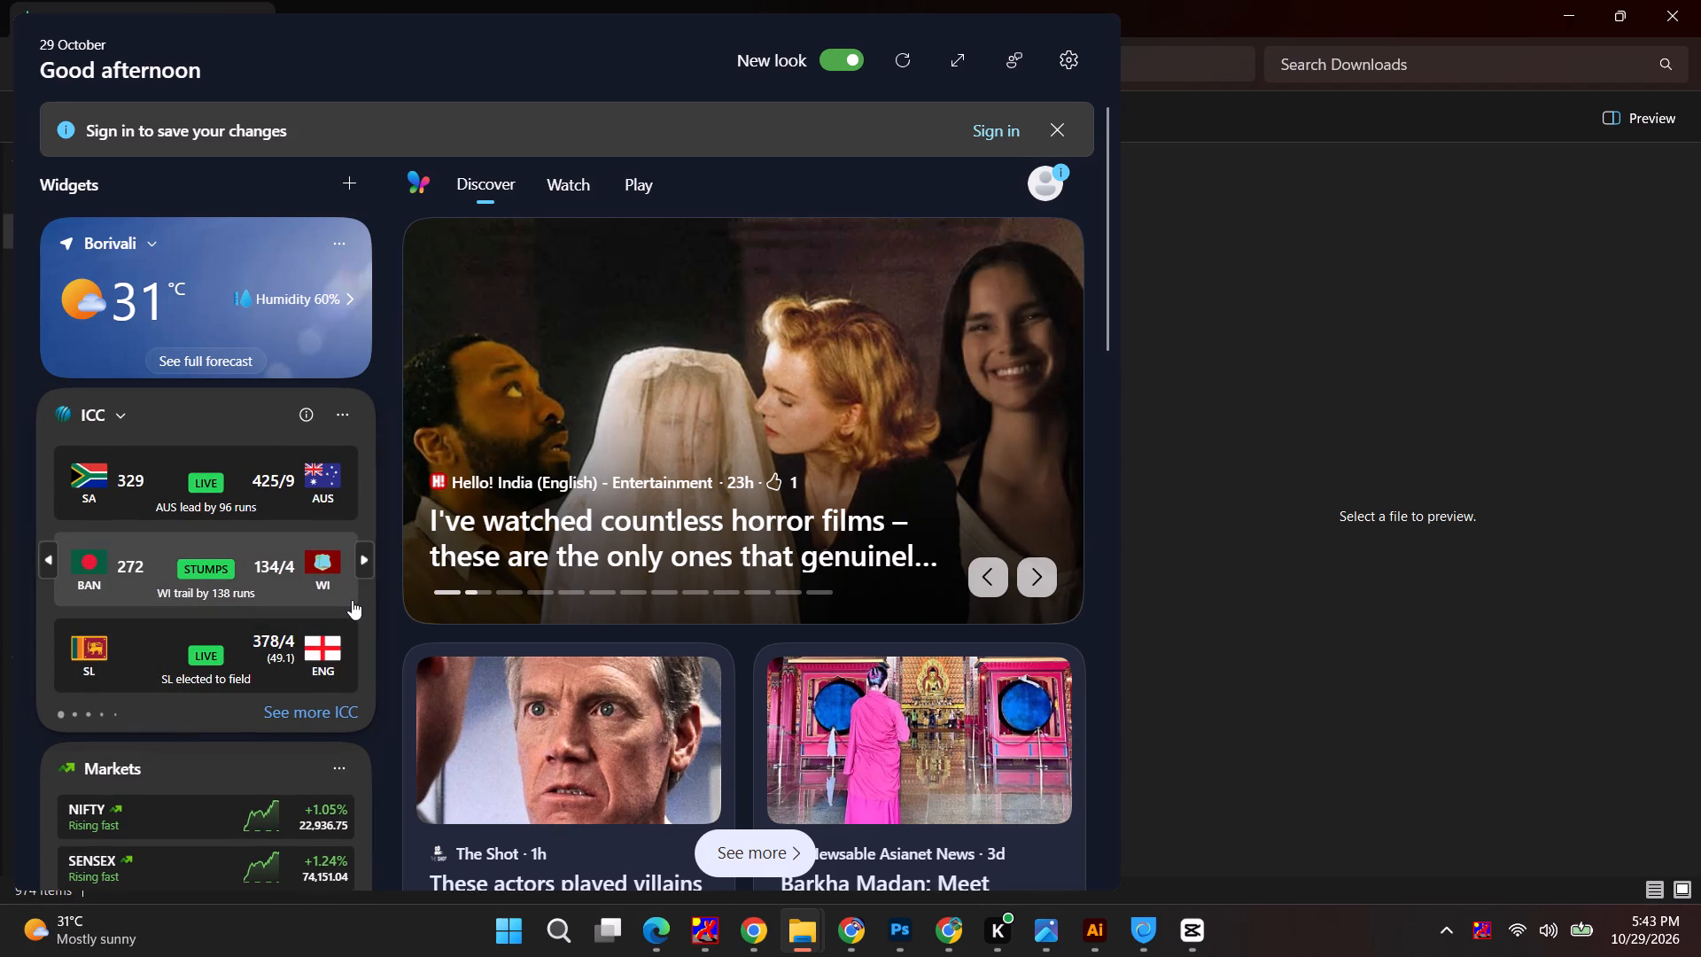
{"action": "key", "text": "alt+Tab"}
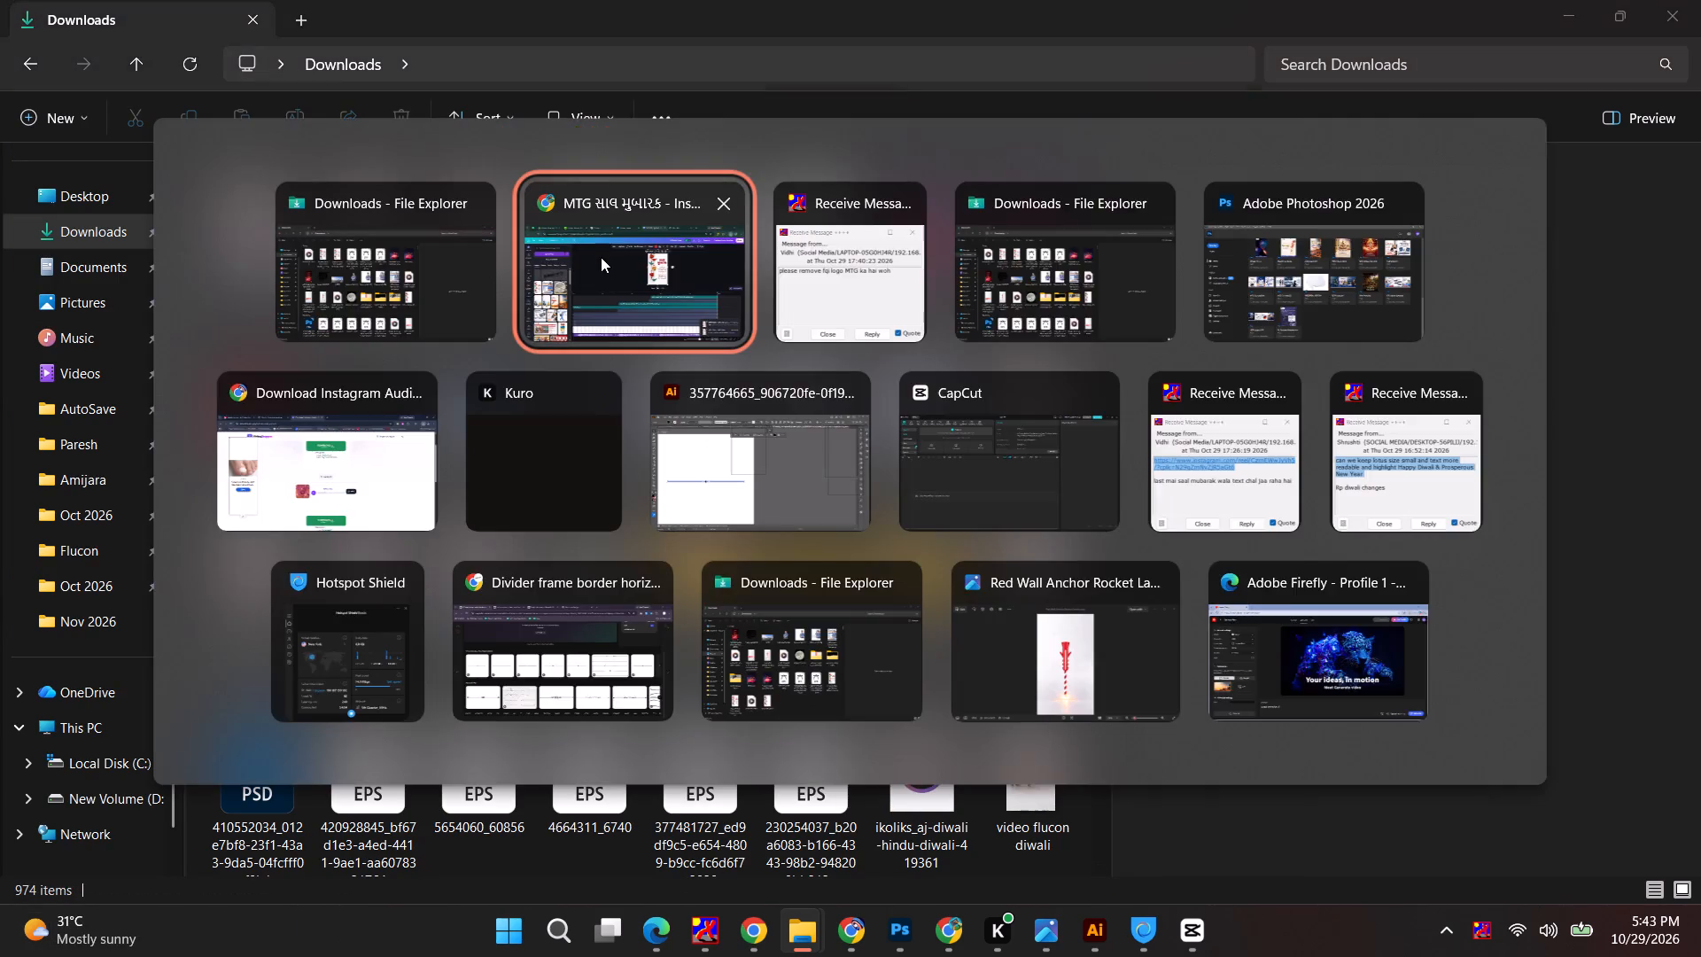
{"action": "key", "text": "alt+Tab"}
{"action": "left_click", "coordinate": [372, 261]}
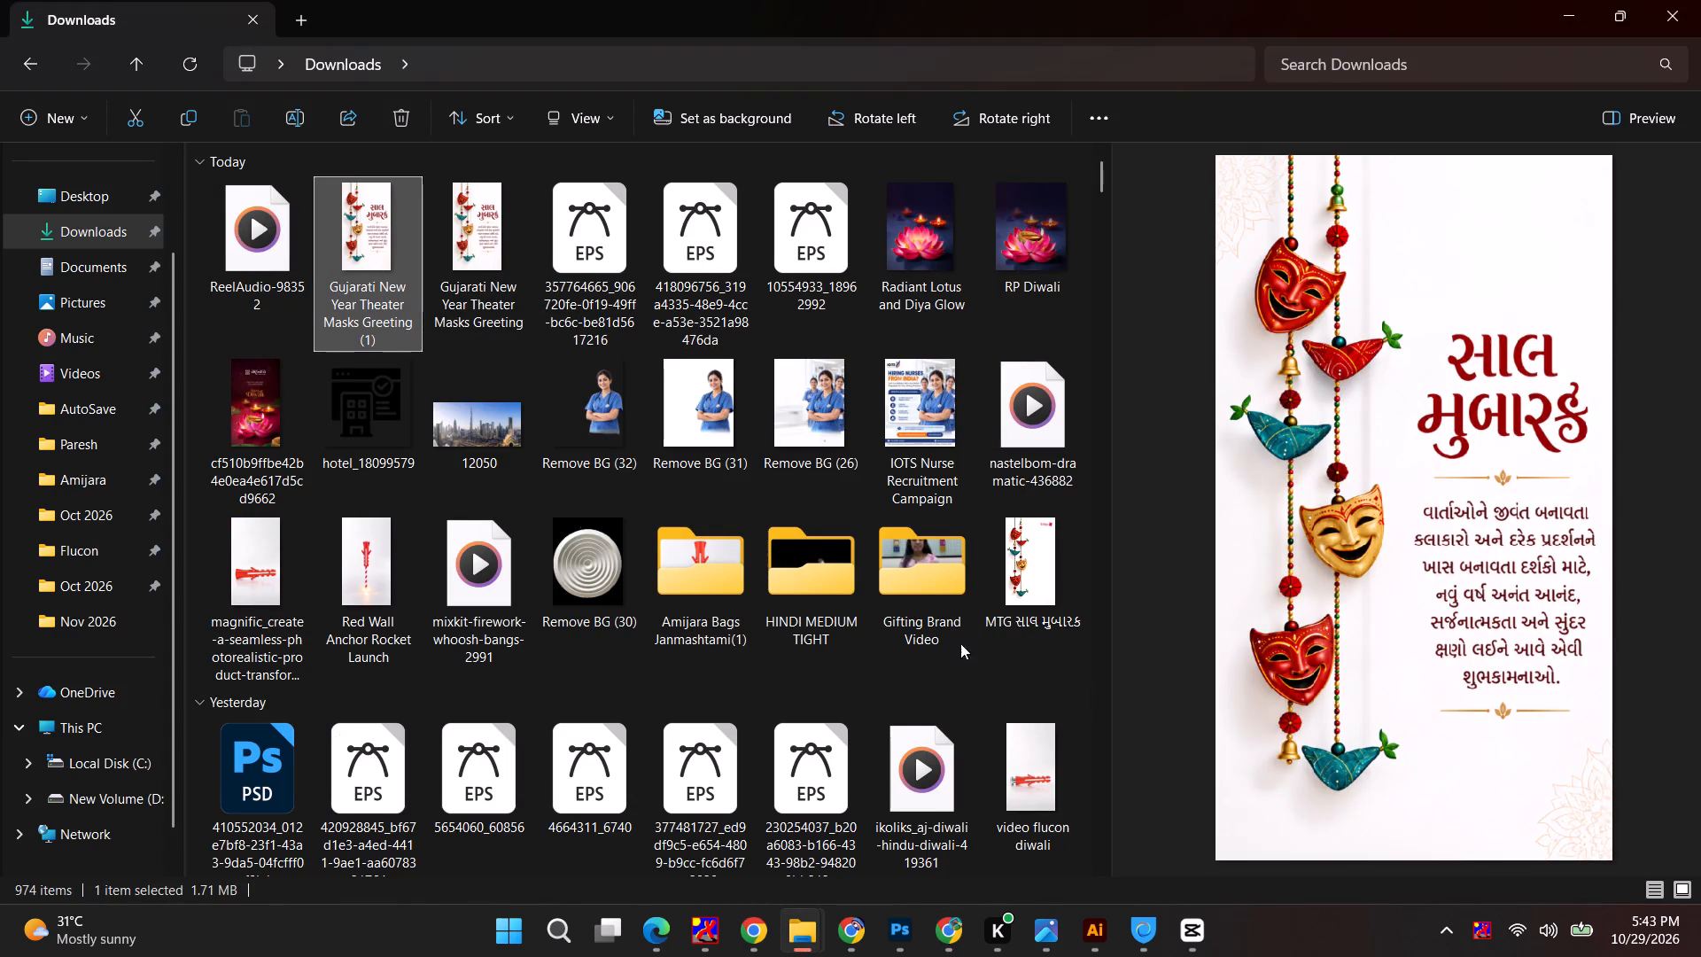
{"action": "left_click", "coordinate": [1010, 575]}
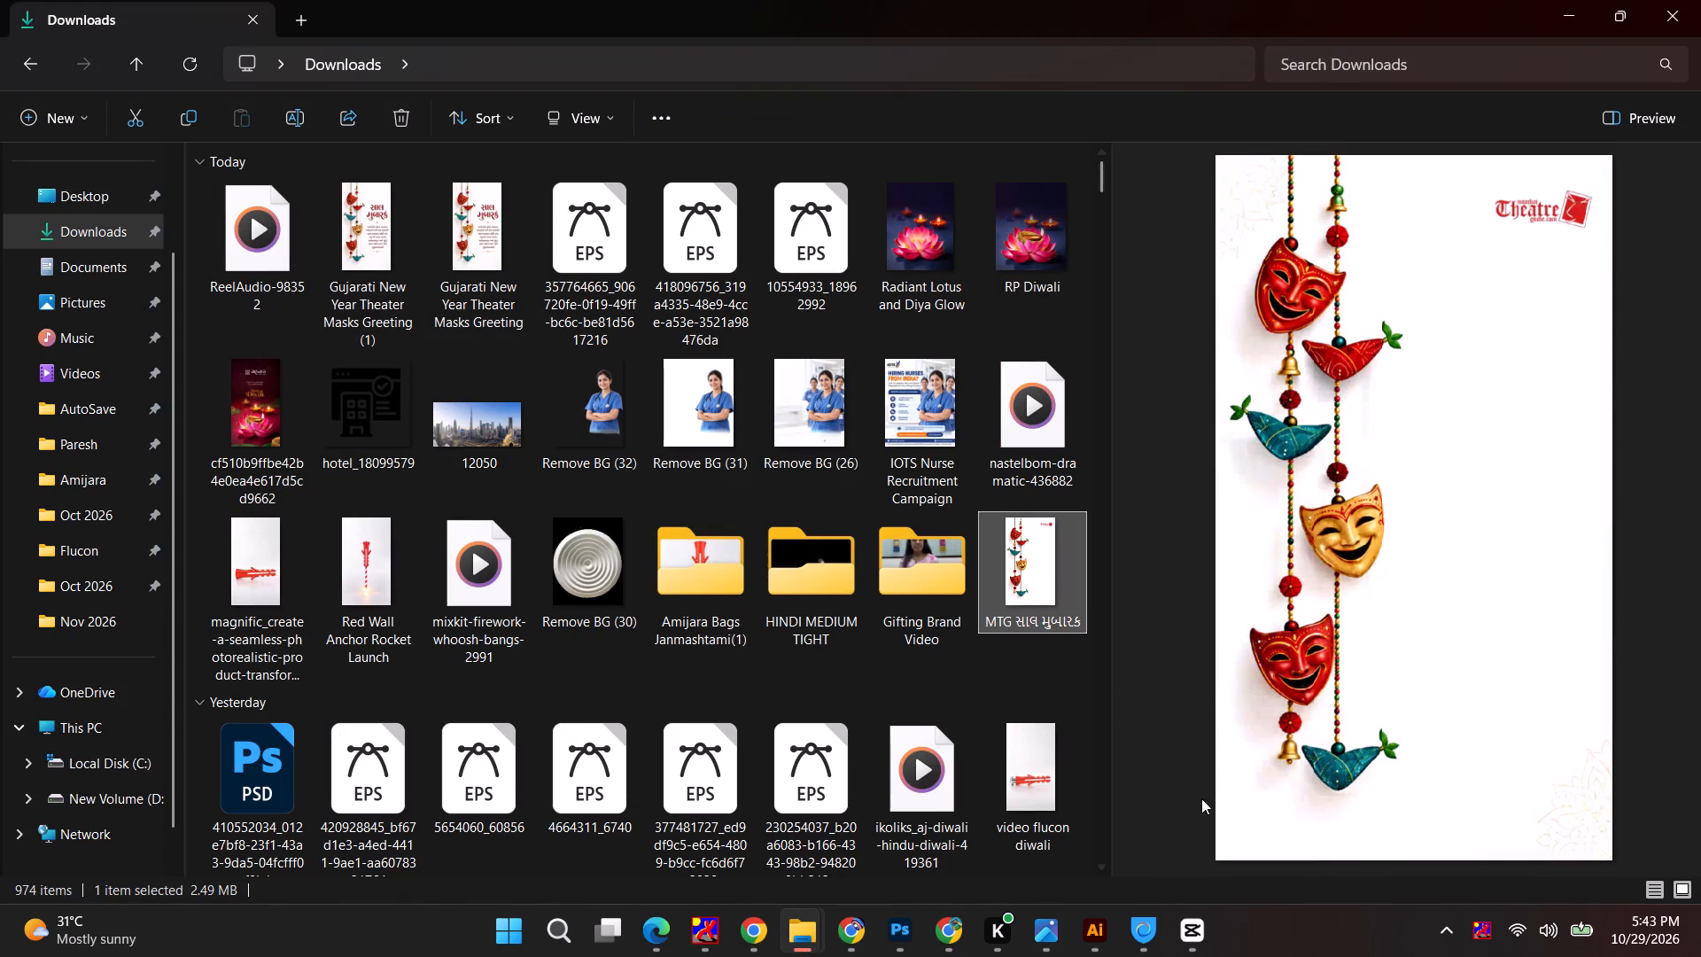
{"action": "double_click", "coordinate": [1484, 934]}
{"action": "left_click_drag", "start_coordinate": [1045, 589], "coordinate": [667, 446]}
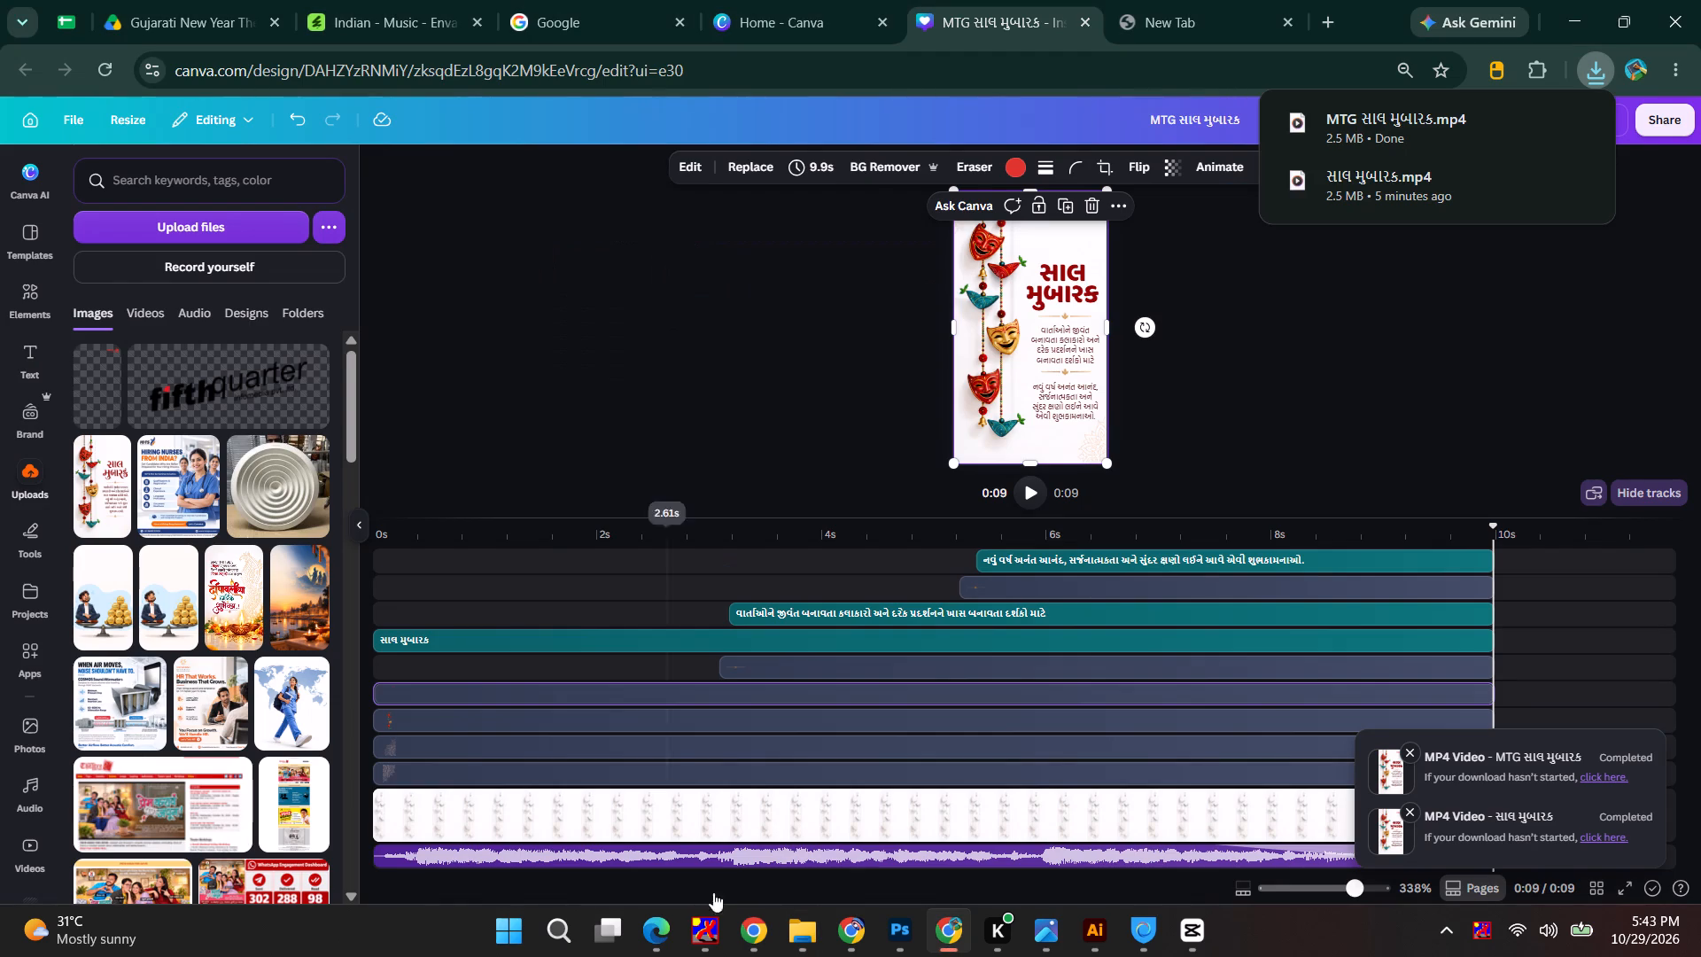
{"action": "left_click", "coordinate": [198, 0]}
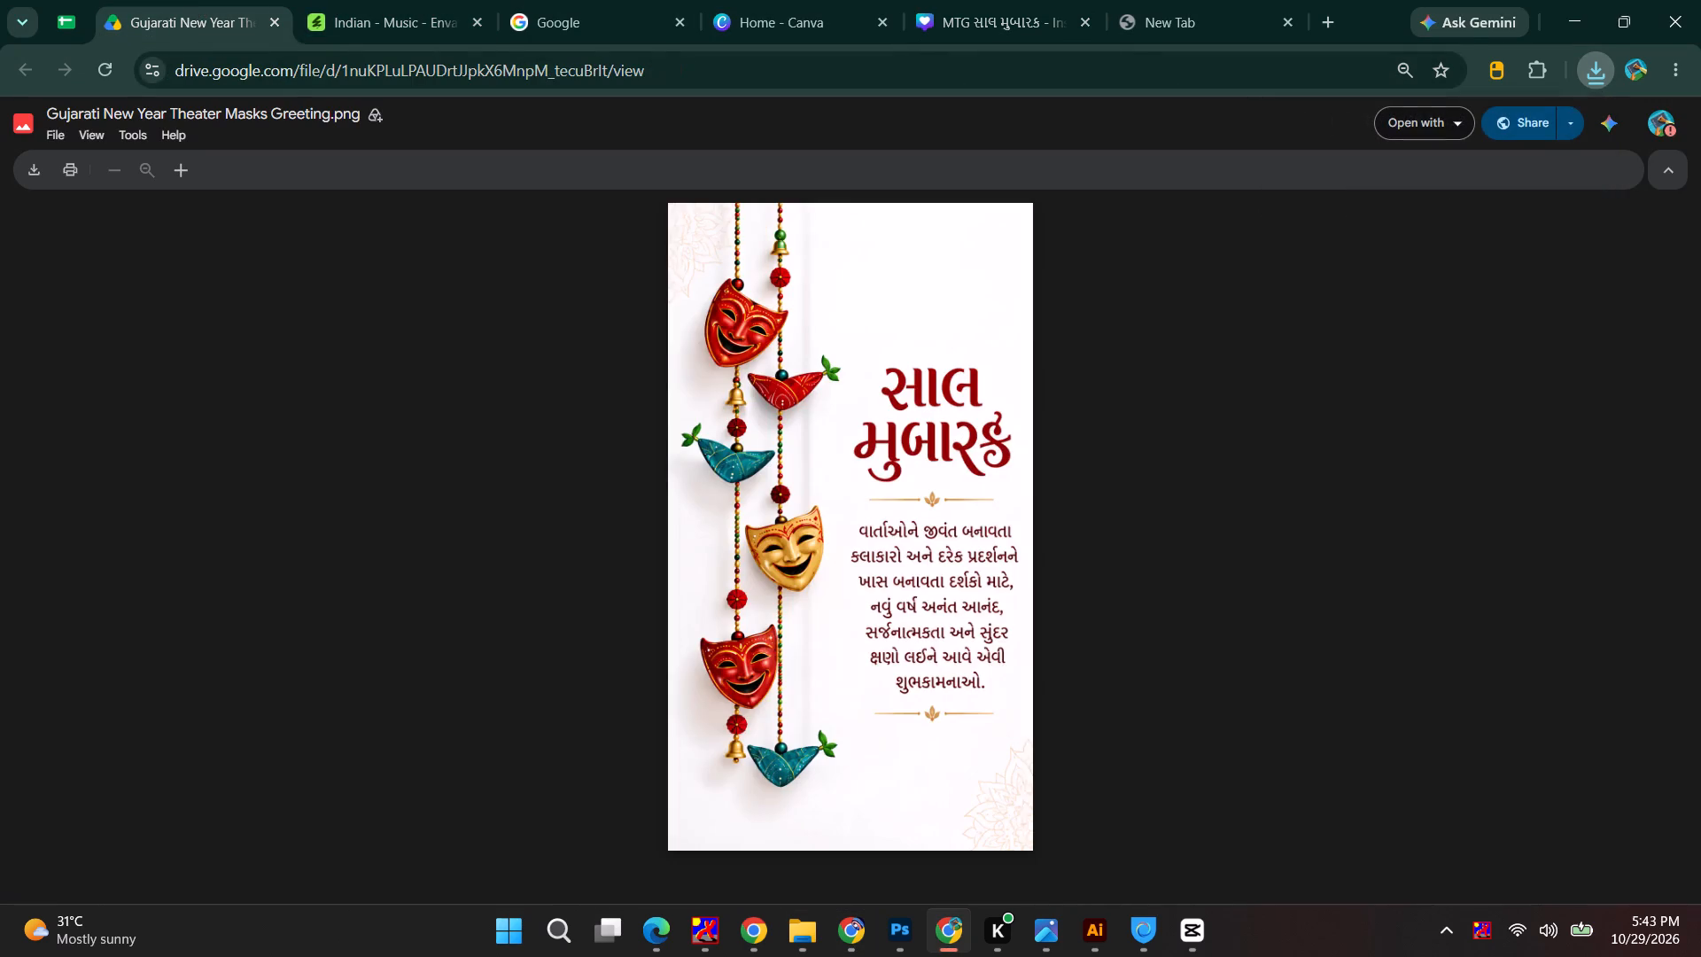
{"action": "left_click", "coordinate": [53, 0]}
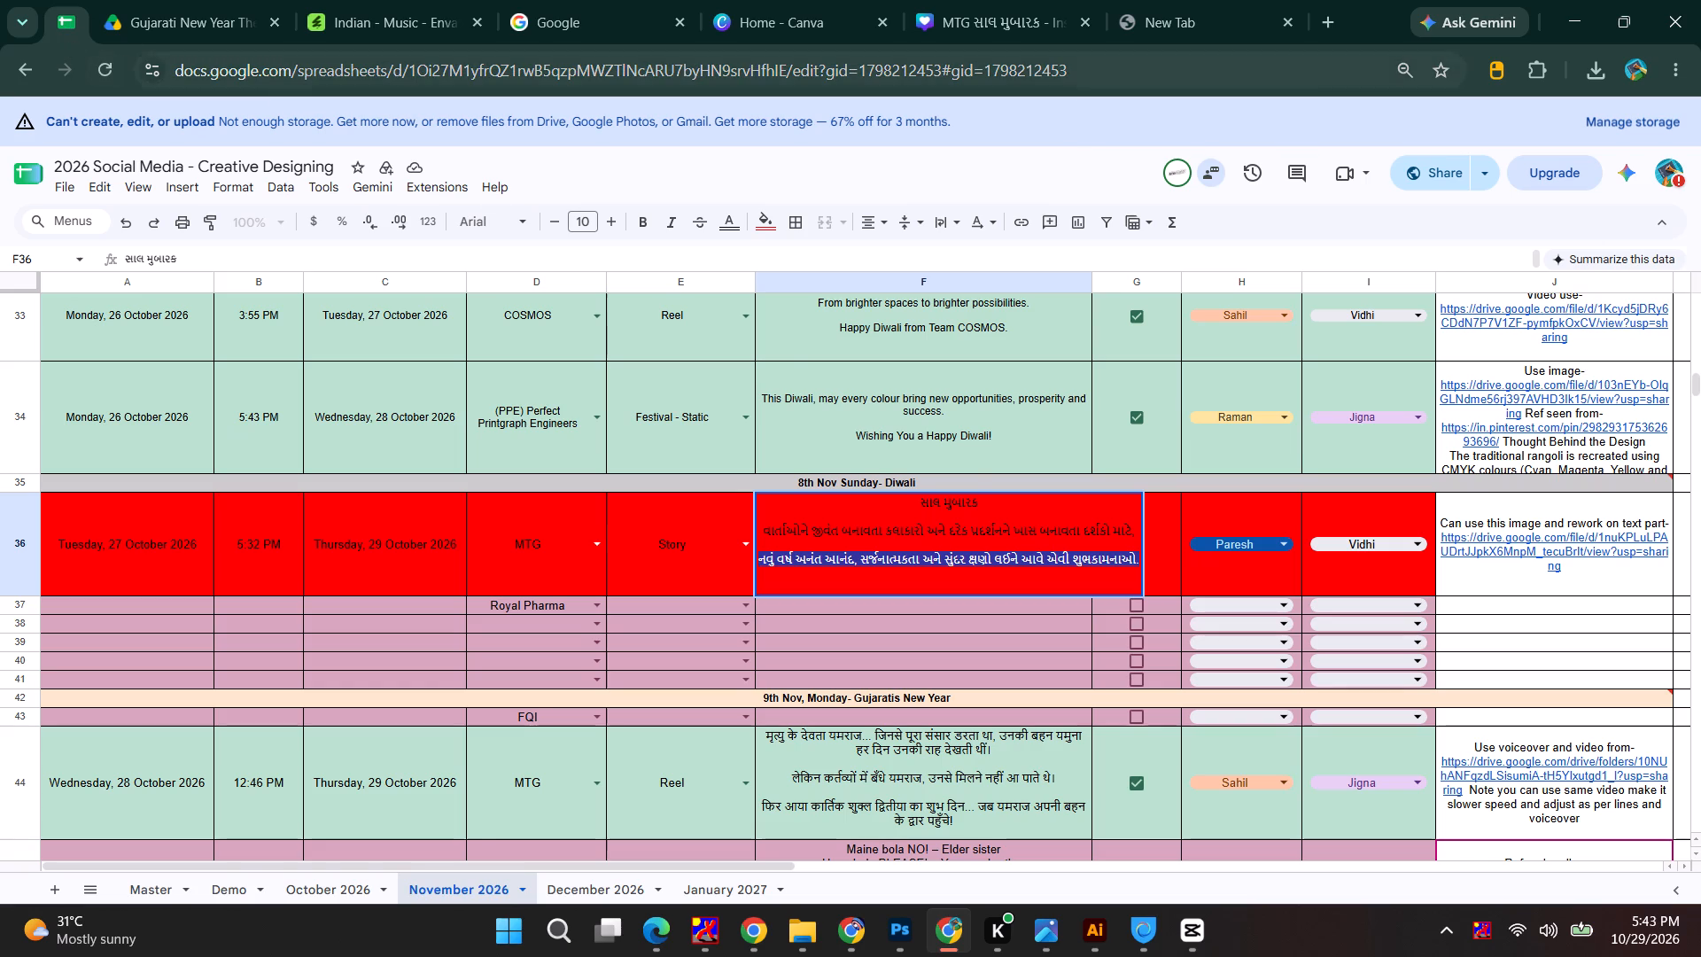
{"action": "left_click", "coordinate": [1169, 563]}
{"action": "left_click", "coordinate": [1144, 553]}
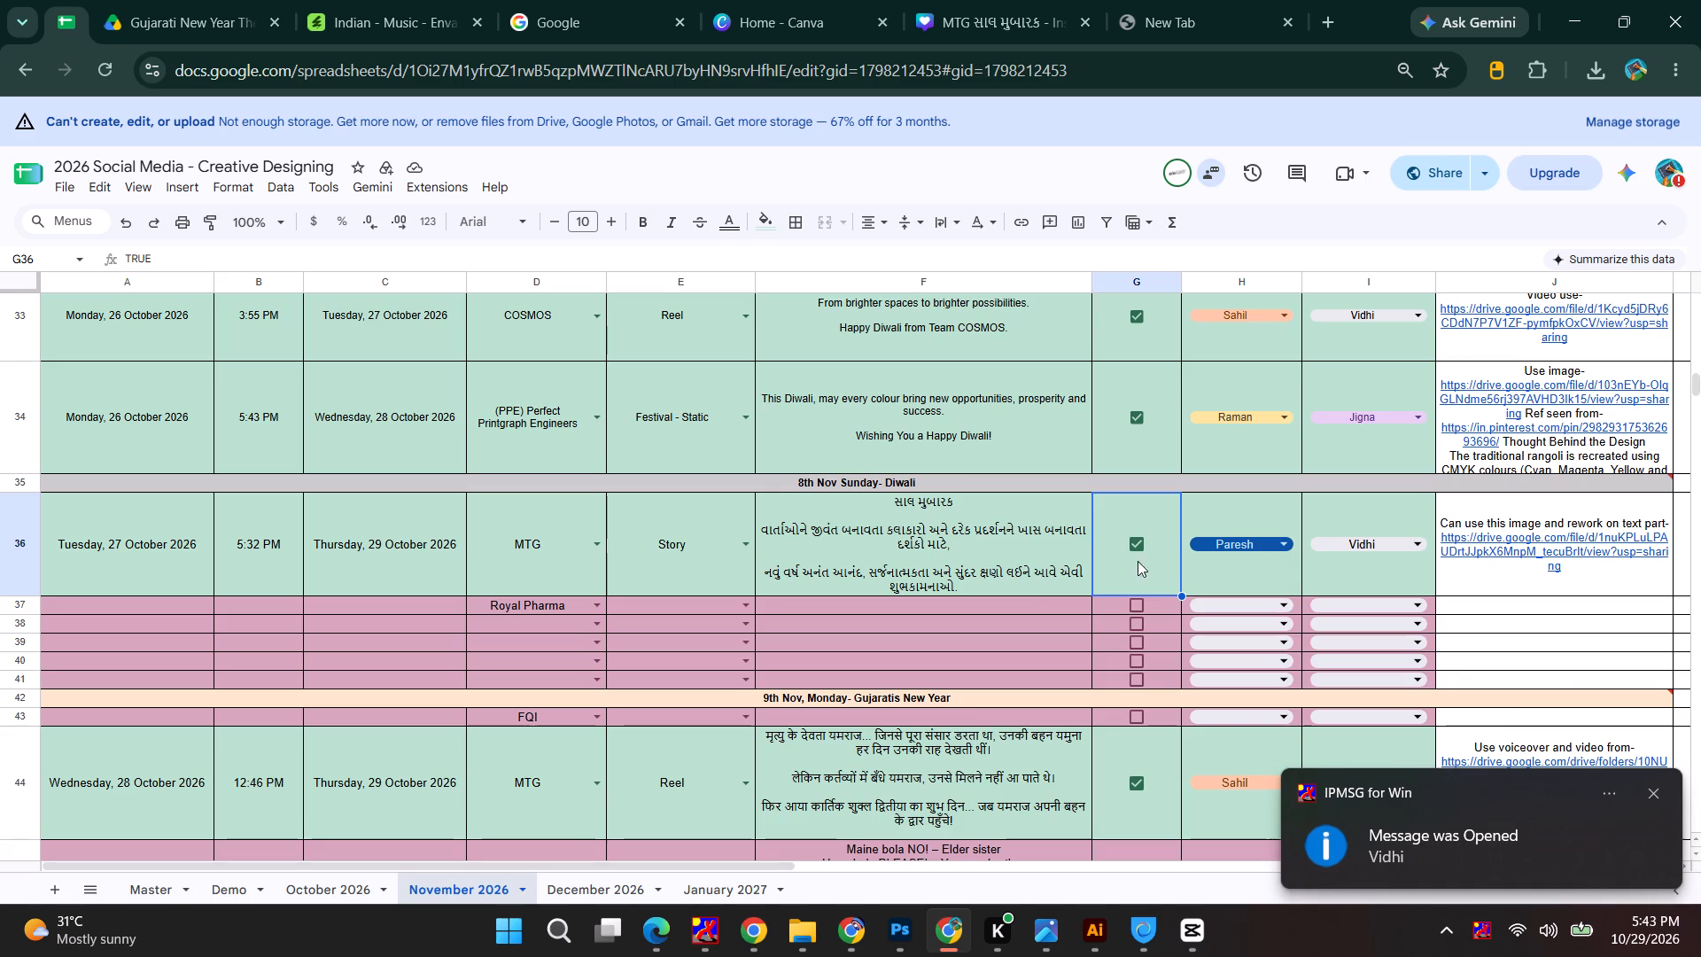
Look through the November 2026 sheet for unfinished tasks assigned to Paresh, examining the Amijara Bags, COSMOS and FQI Carousel rows.
{"action": "scroll", "coordinate": [1029, 585], "scroll_direction": "down", "scroll_amount": 4}
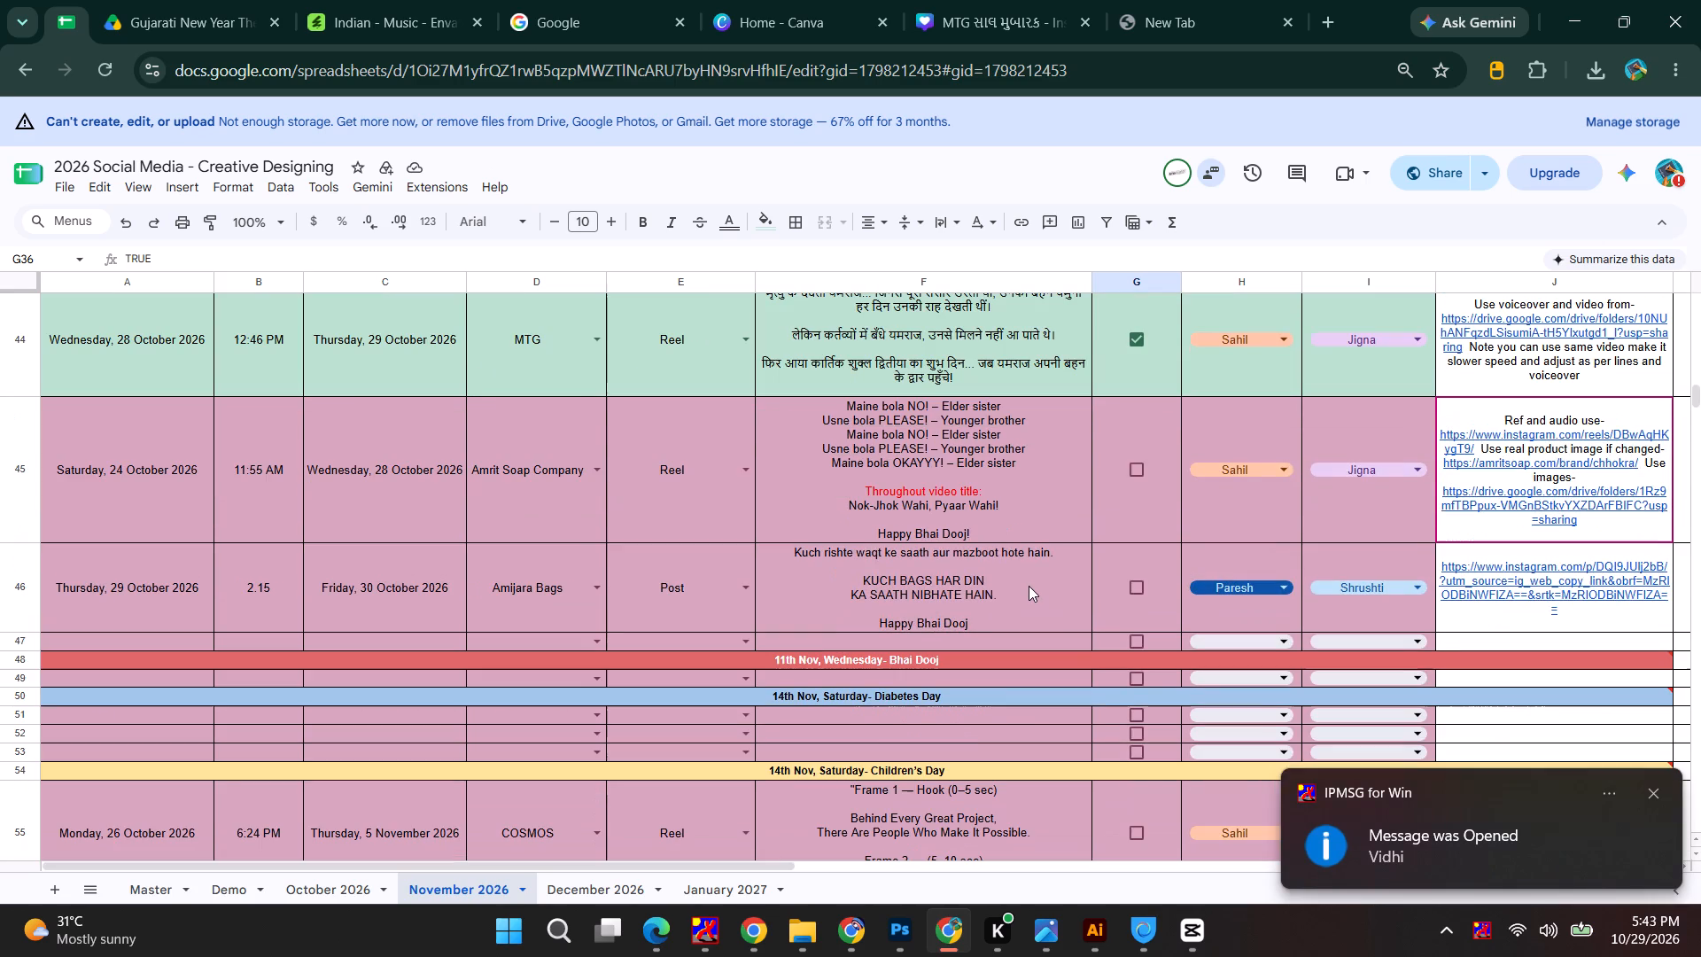
{"action": "left_click", "coordinate": [996, 601]}
{"action": "scroll", "coordinate": [928, 660], "scroll_direction": "down", "scroll_amount": 5}
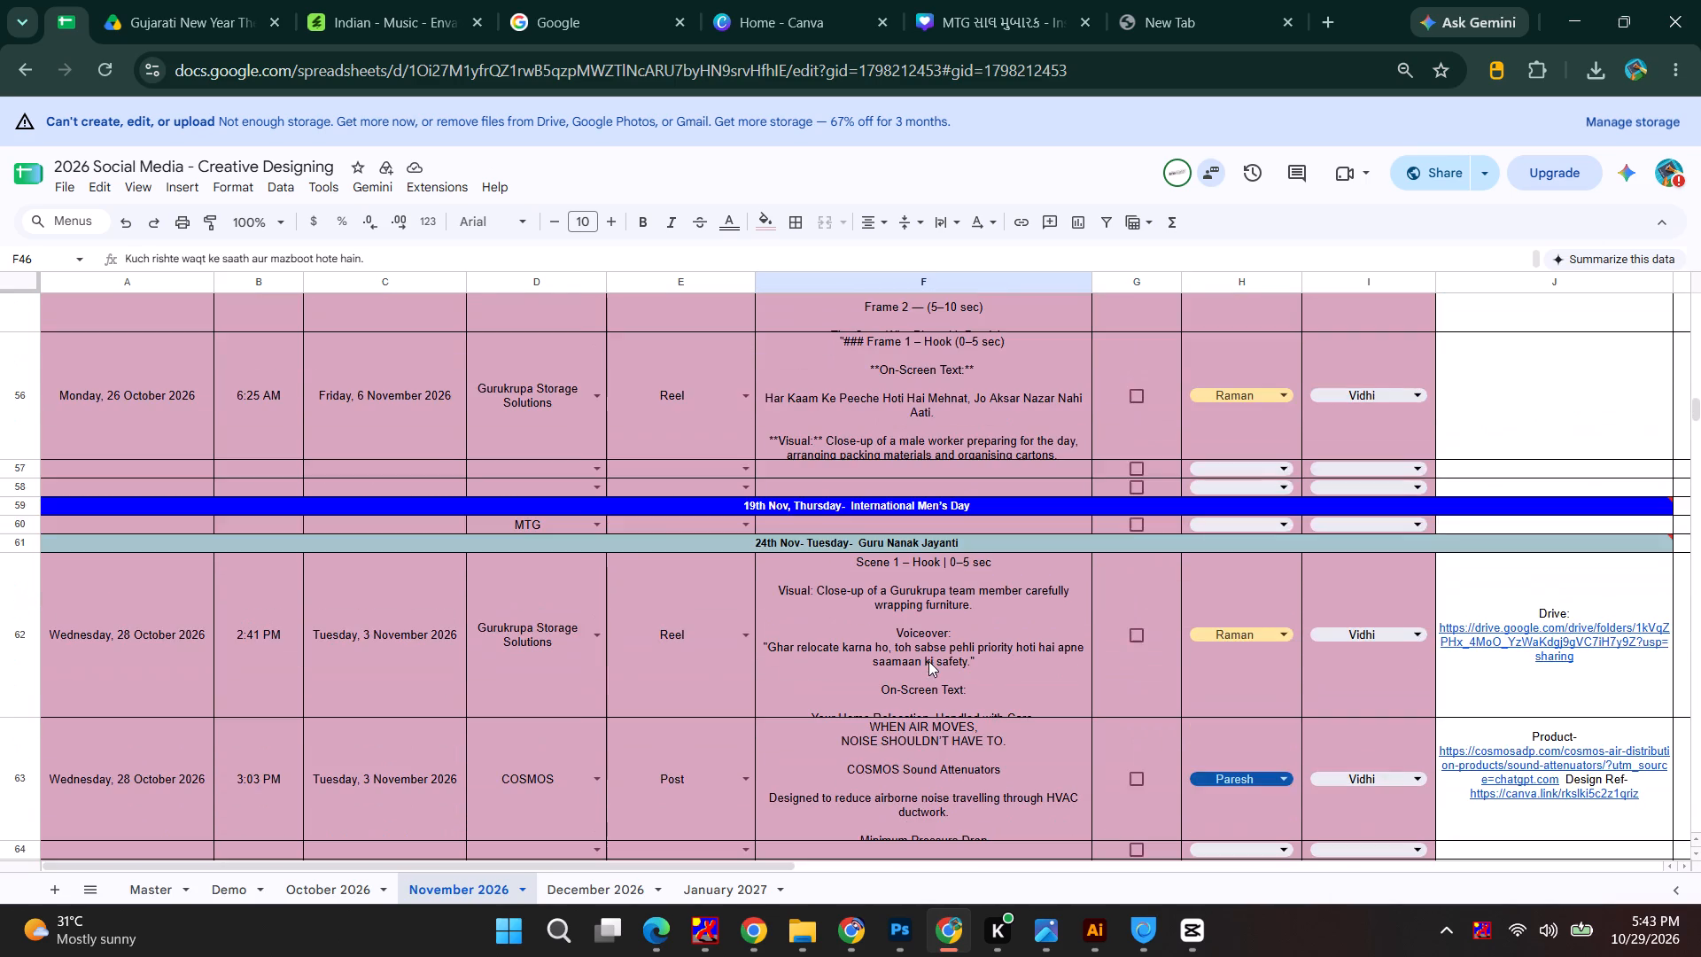
{"action": "scroll", "coordinate": [920, 649], "scroll_direction": "down", "scroll_amount": 6}
{"action": "scroll", "coordinate": [920, 671], "scroll_direction": "up", "scroll_amount": 5}
{"action": "left_click", "coordinate": [1085, 657]}
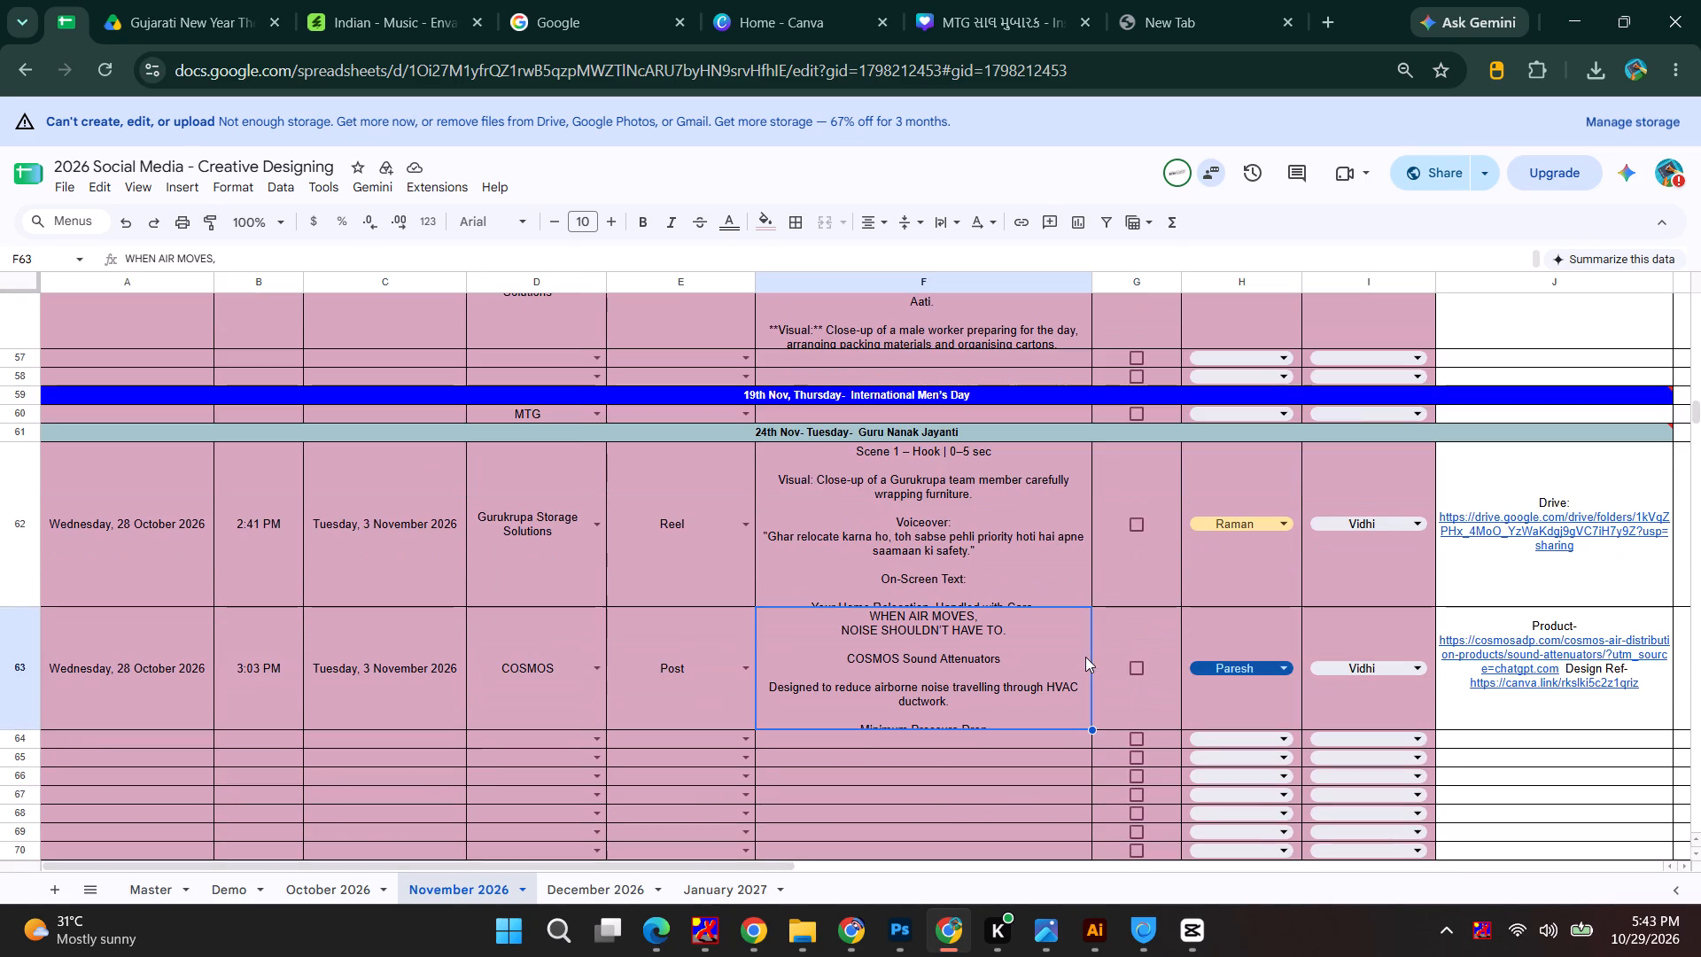
{"action": "scroll", "coordinate": [957, 659], "scroll_direction": "up", "scroll_amount": 20}
{"action": "scroll", "coordinate": [957, 659], "scroll_direction": "up", "scroll_amount": 4}
{"action": "scroll", "coordinate": [954, 674], "scroll_direction": "down", "scroll_amount": 4}
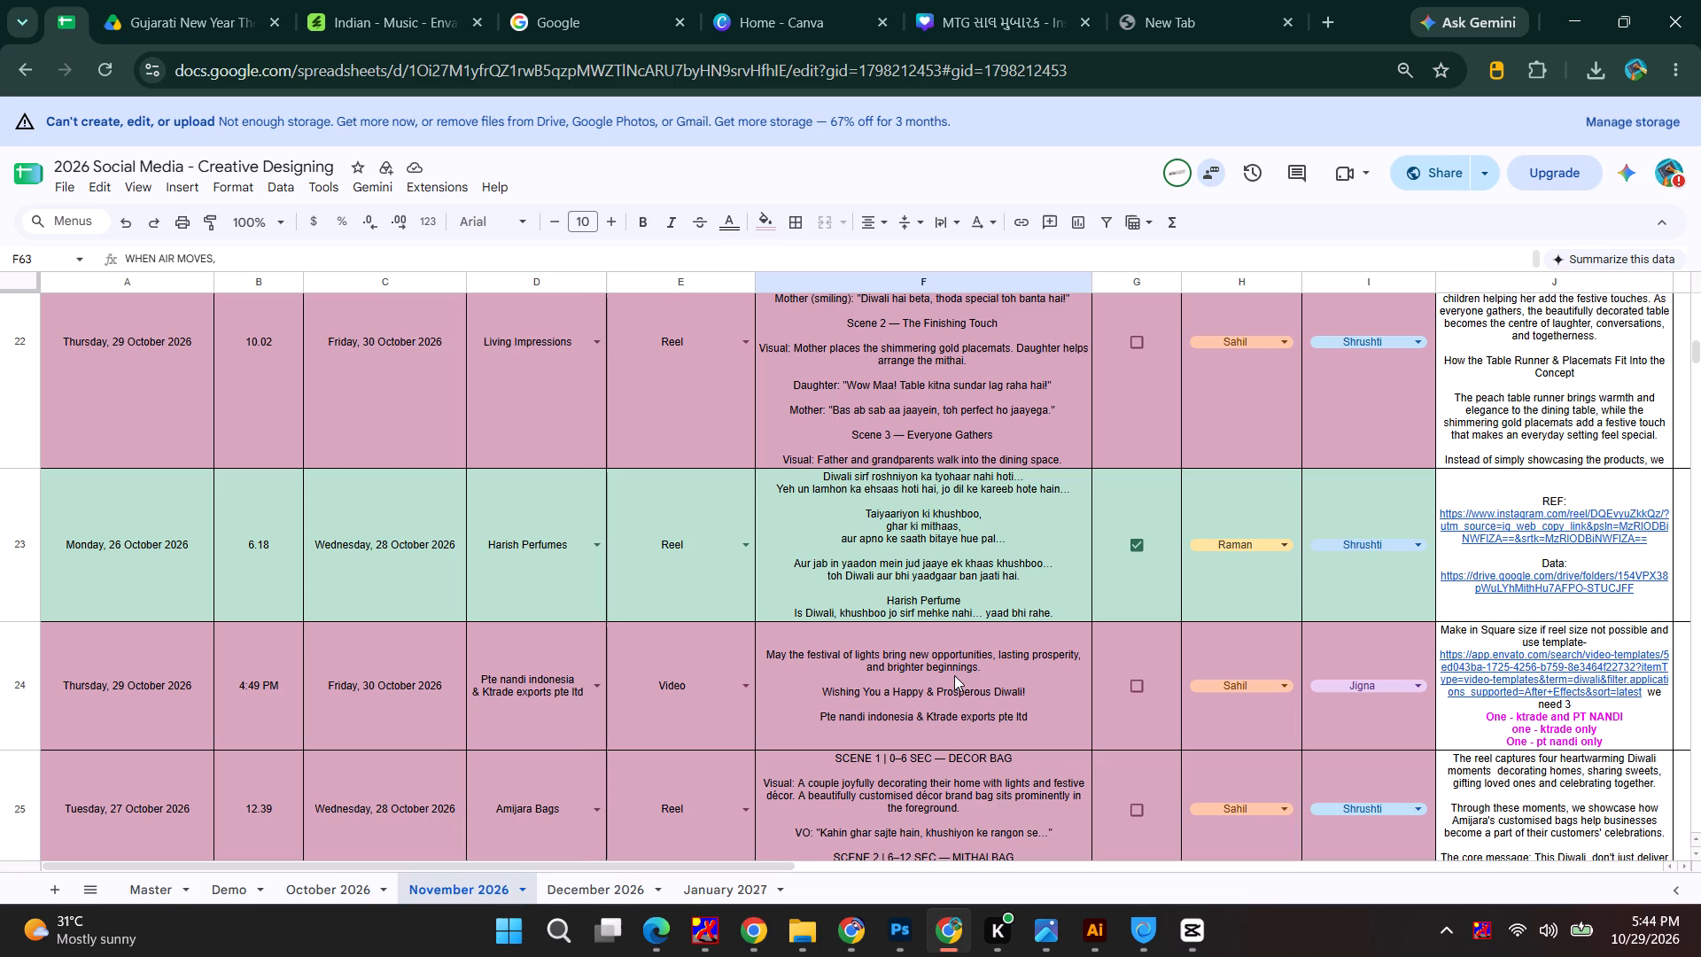
{"action": "scroll", "coordinate": [953, 675], "scroll_direction": "up", "scroll_amount": 11}
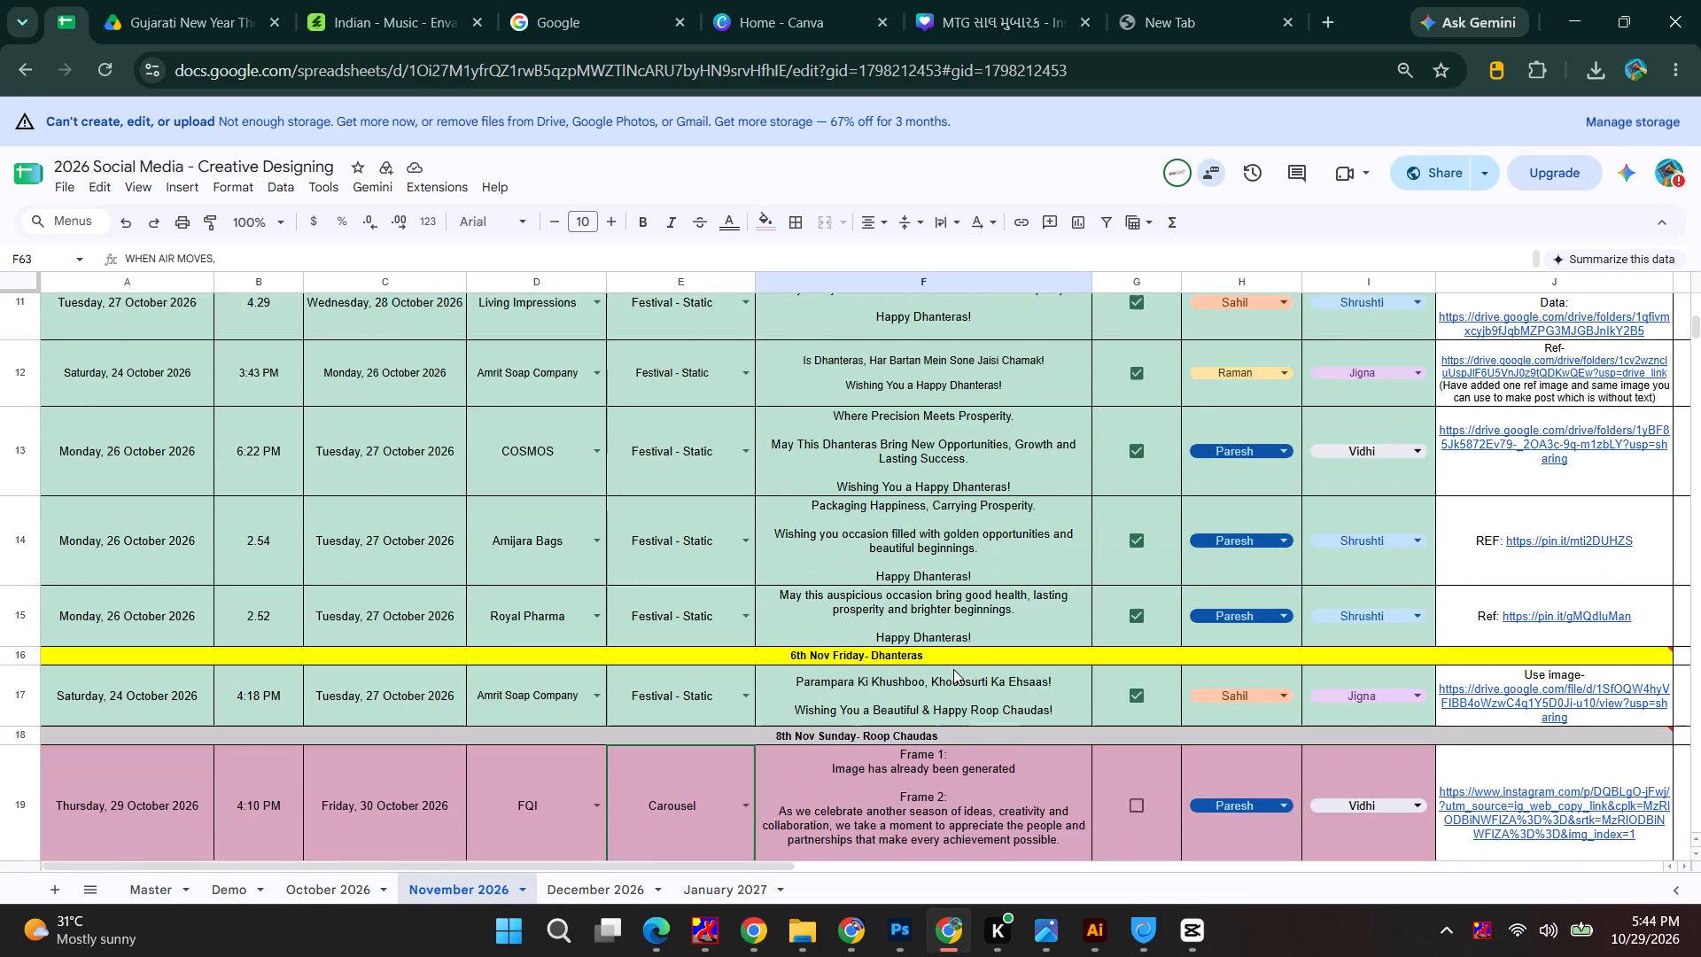
{"action": "scroll", "coordinate": [953, 669], "scroll_direction": "down", "scroll_amount": 2}
{"action": "double_click", "coordinate": [947, 565]}
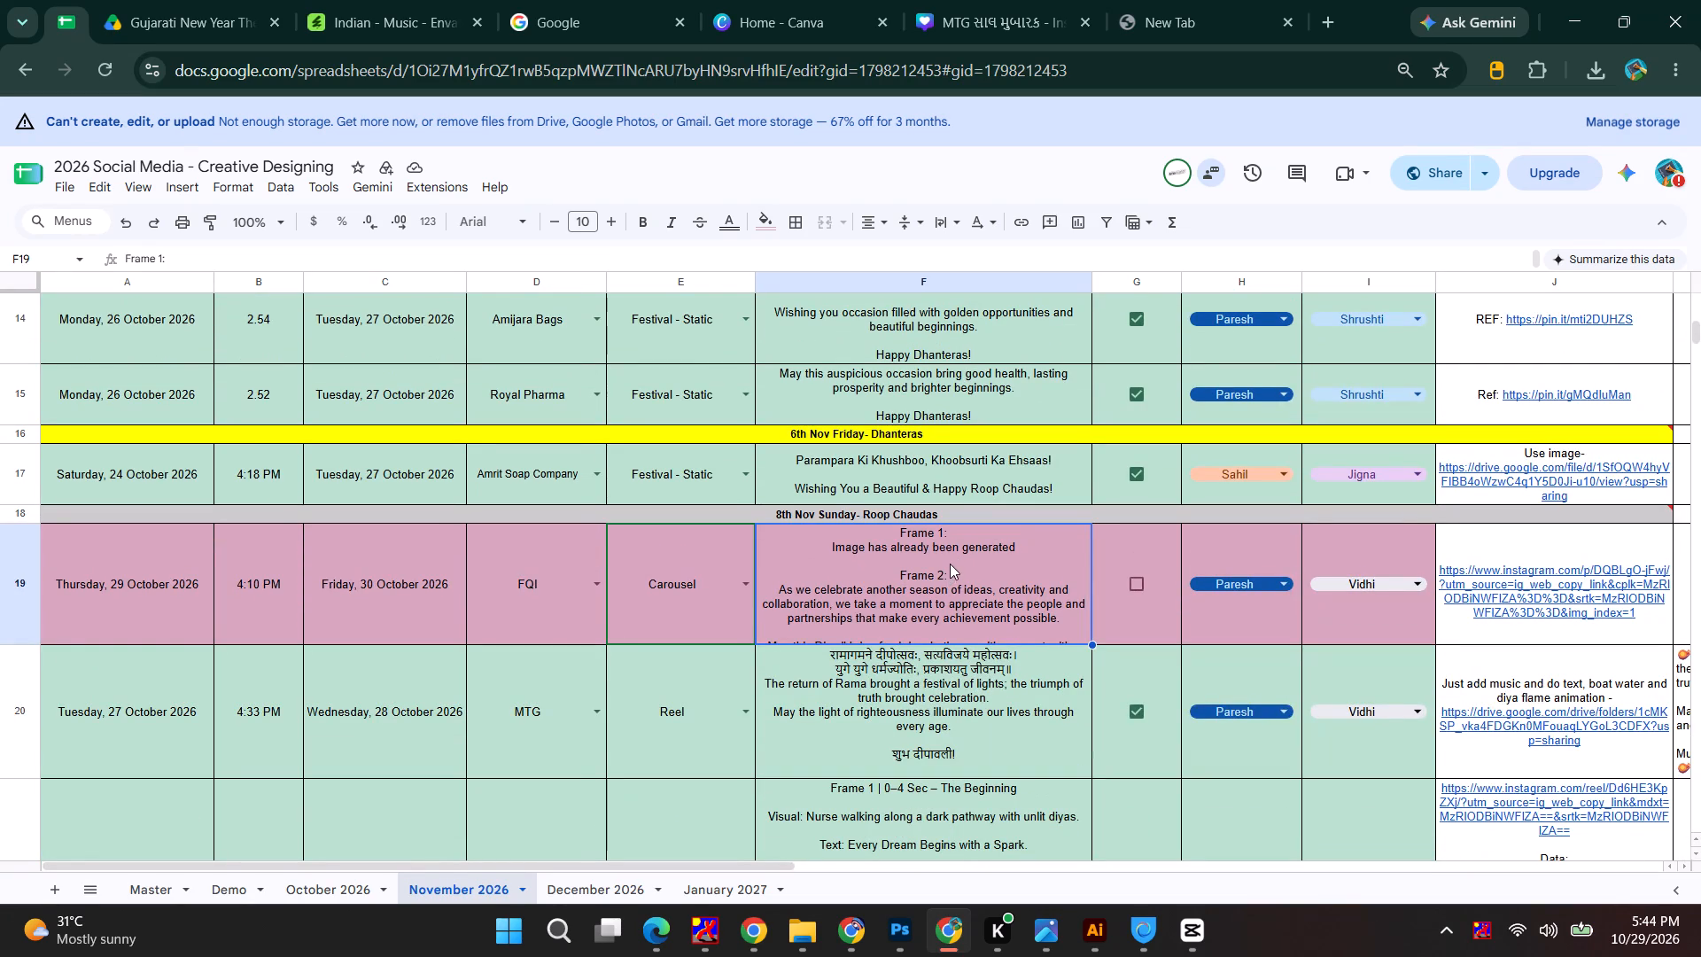
{"action": "key", "text": "Escape"}
Open the Canva design linked in the red FQI Story row under Birthday's & Work Anniversary.
{"action": "scroll", "coordinate": [950, 582], "scroll_direction": "up", "scroll_amount": 7}
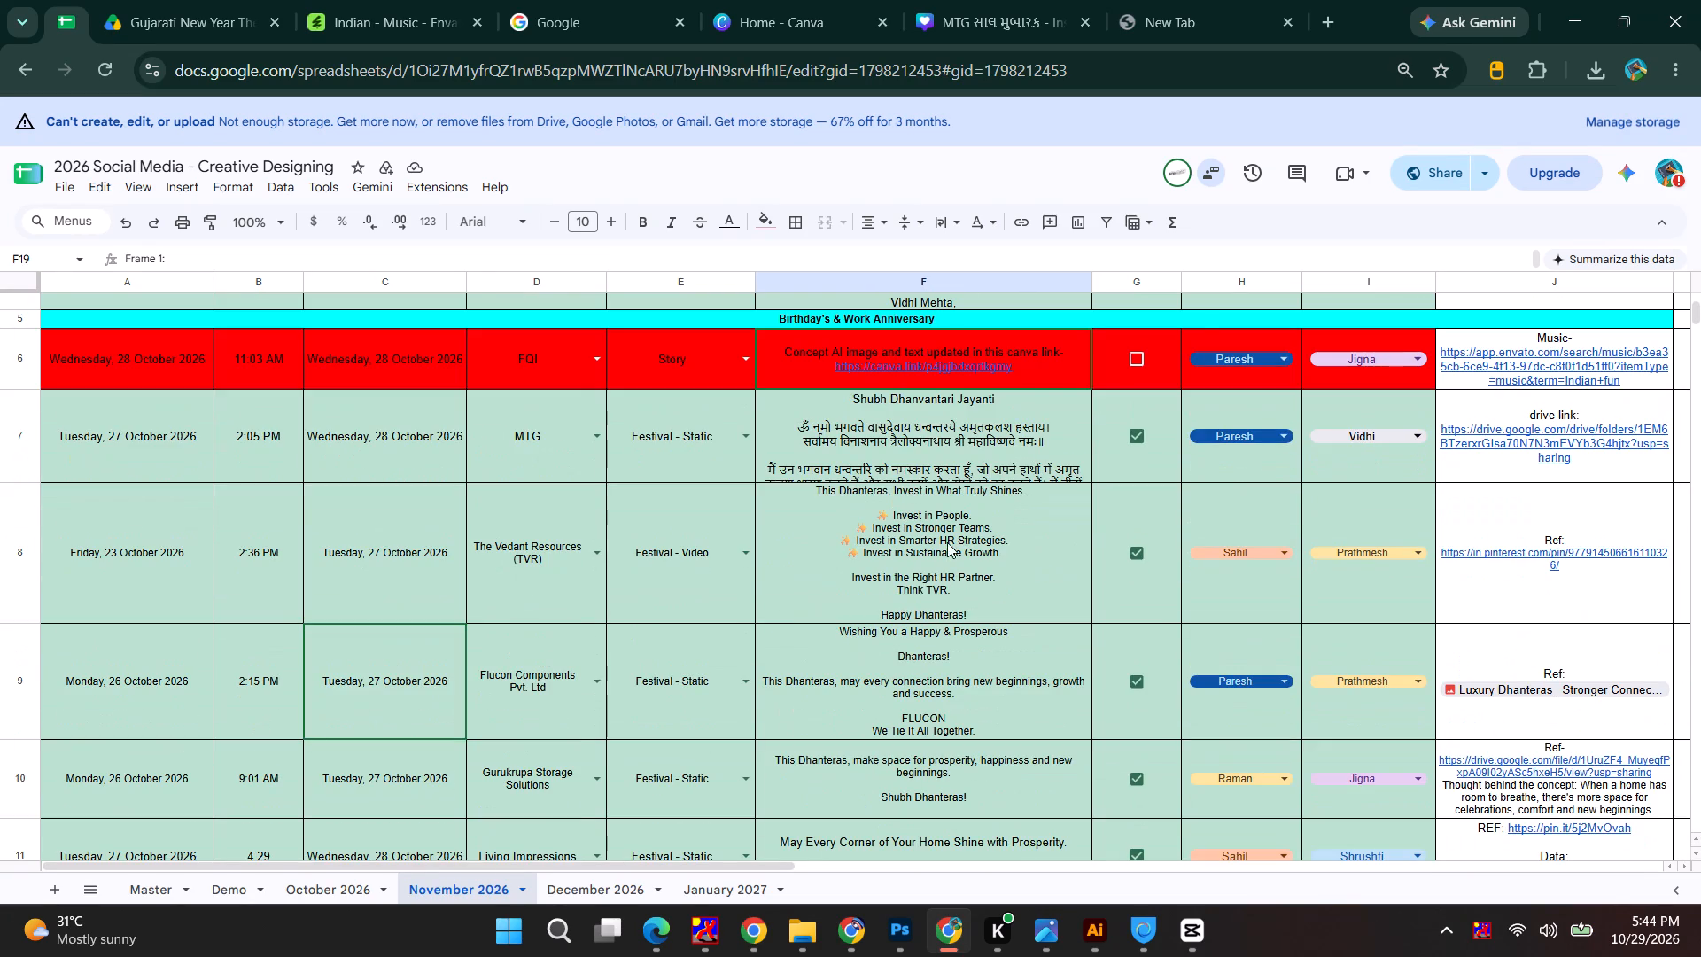
{"action": "left_click", "coordinate": [939, 367]}
{"action": "left_click", "coordinate": [891, 416]}
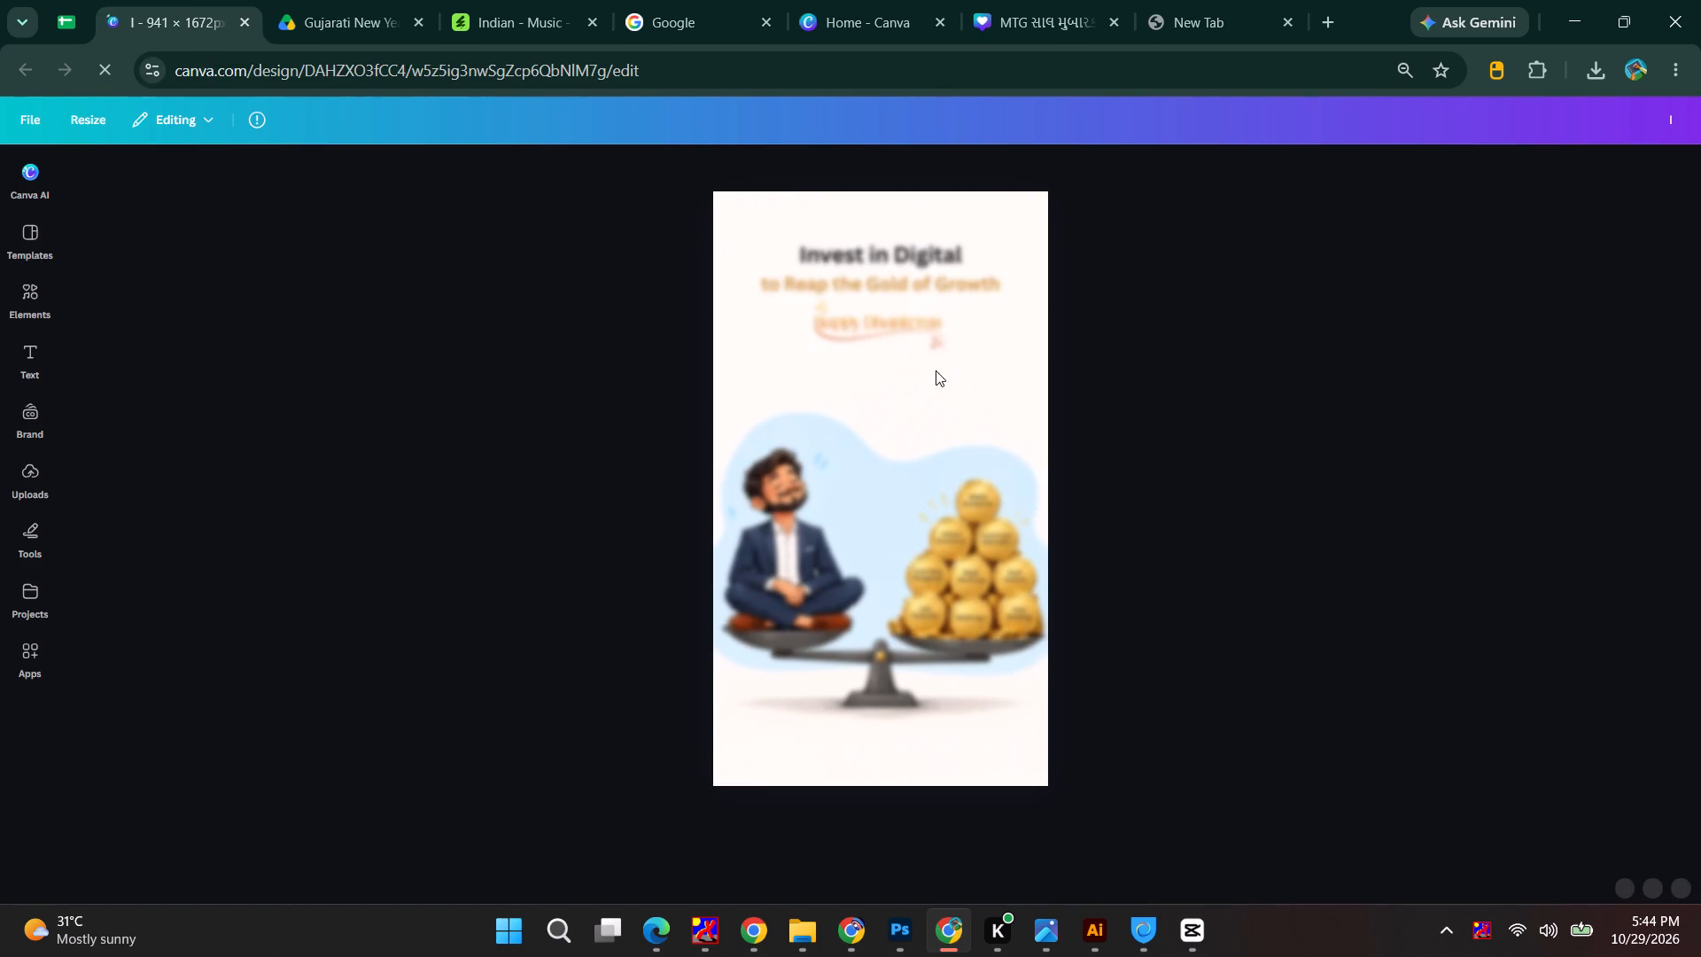
Delete the "Invest in Digital", "to Reap the Gold of Growth" and "Happy Dhanteras" elements from page 1.
{"action": "left_click", "coordinate": [921, 276]}
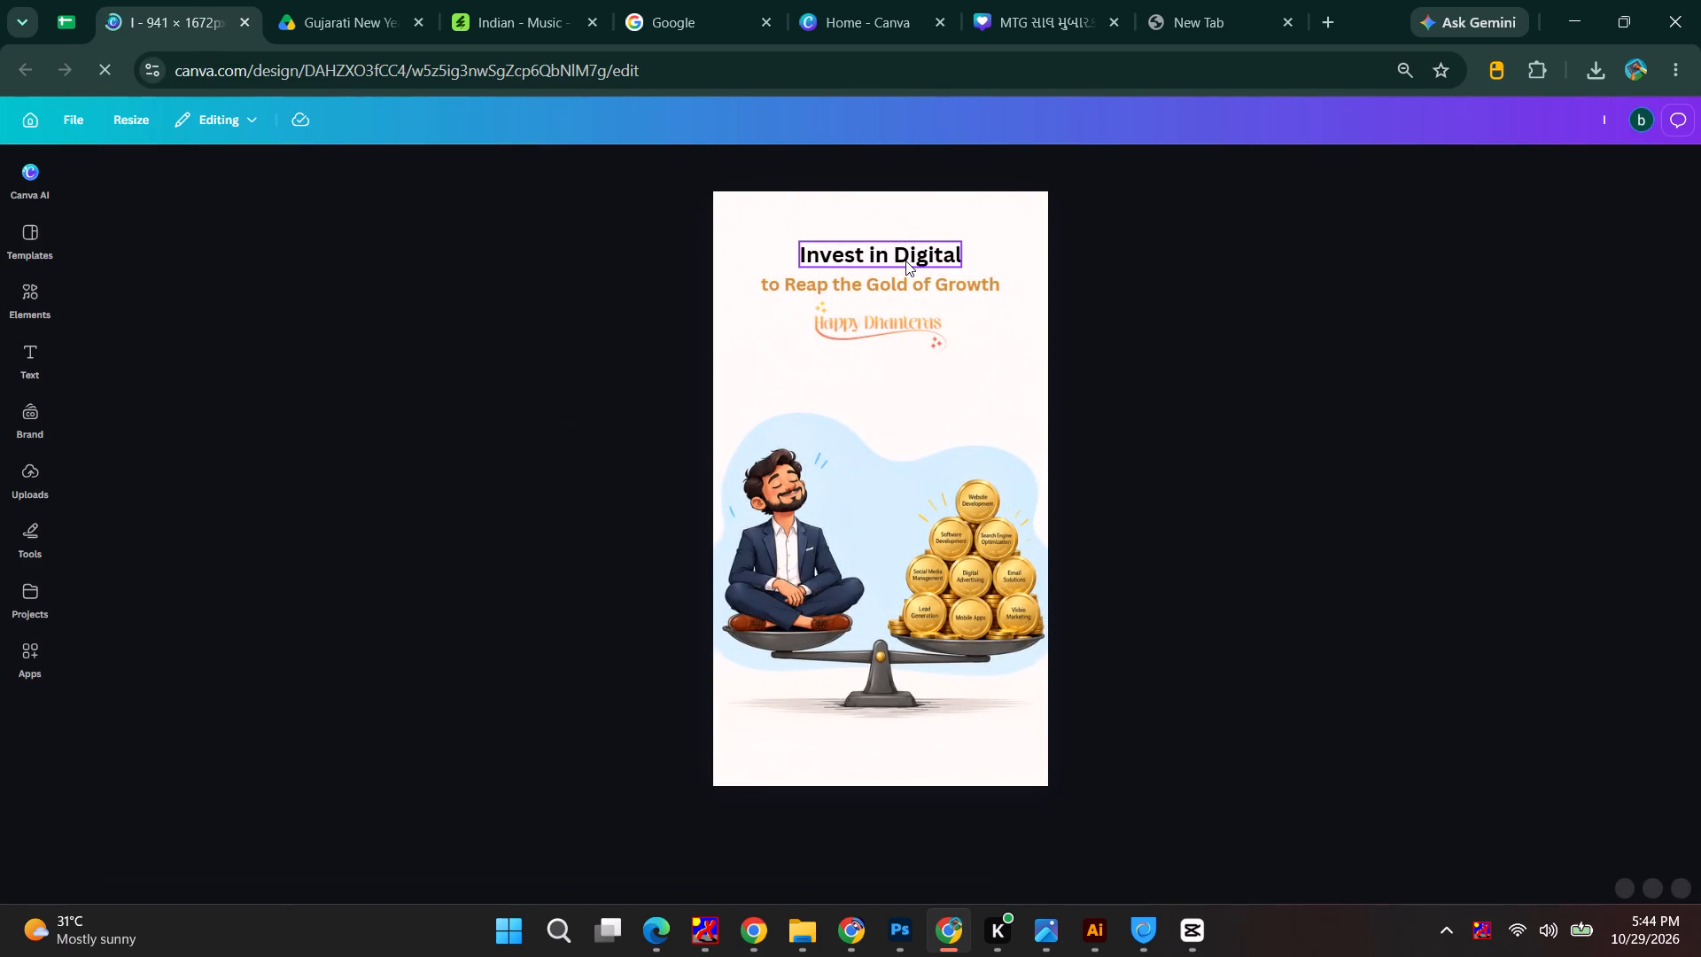
{"action": "left_click", "coordinate": [905, 261]}
{"action": "left_click", "coordinate": [936, 284], "text": "shift"}
{"action": "left_click", "coordinate": [912, 325], "text": "shift"}
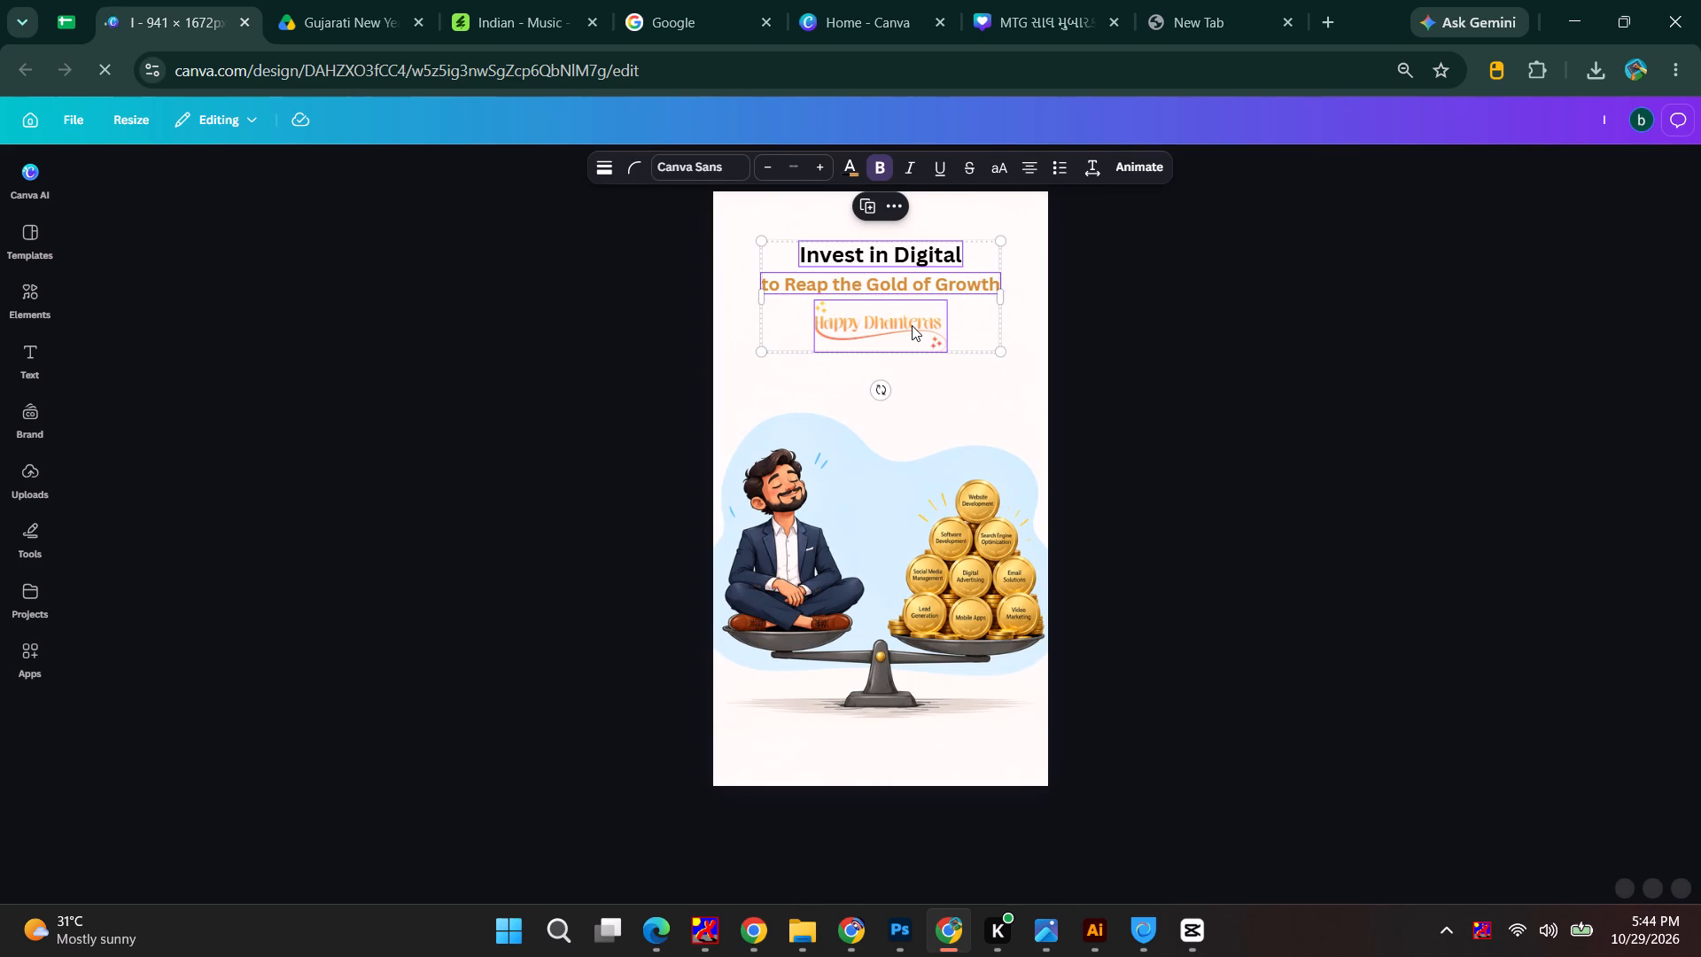
{"action": "key", "text": "BackSpace"}
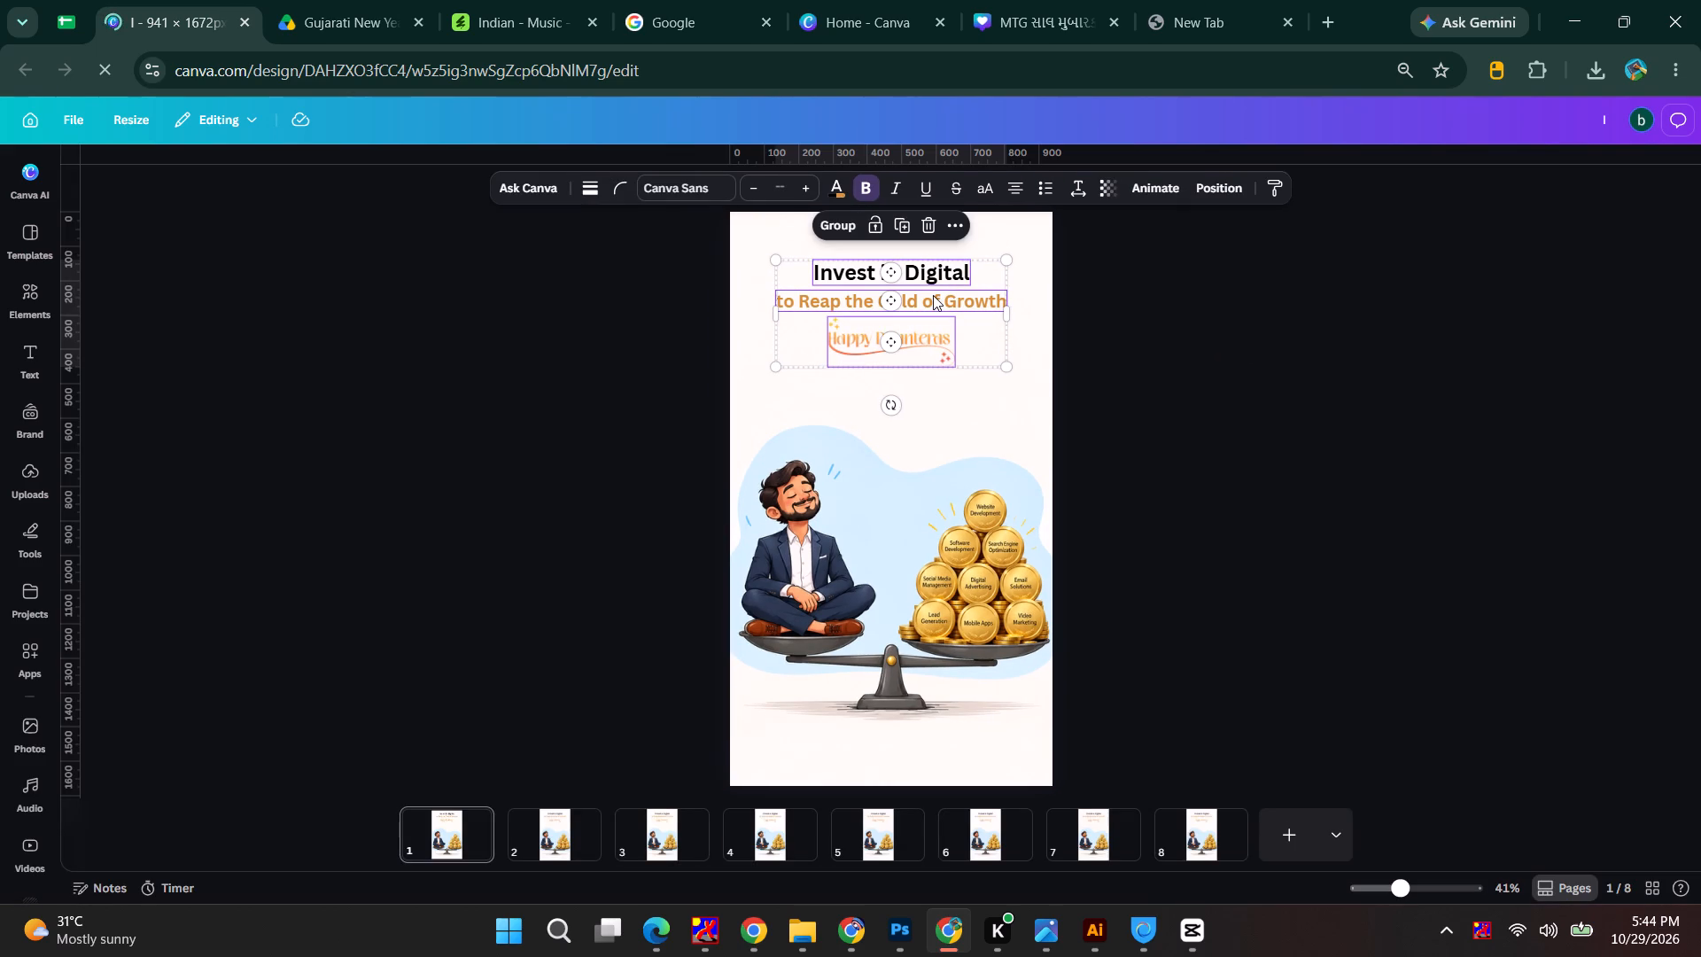
{"action": "key", "text": "BackSpace"}
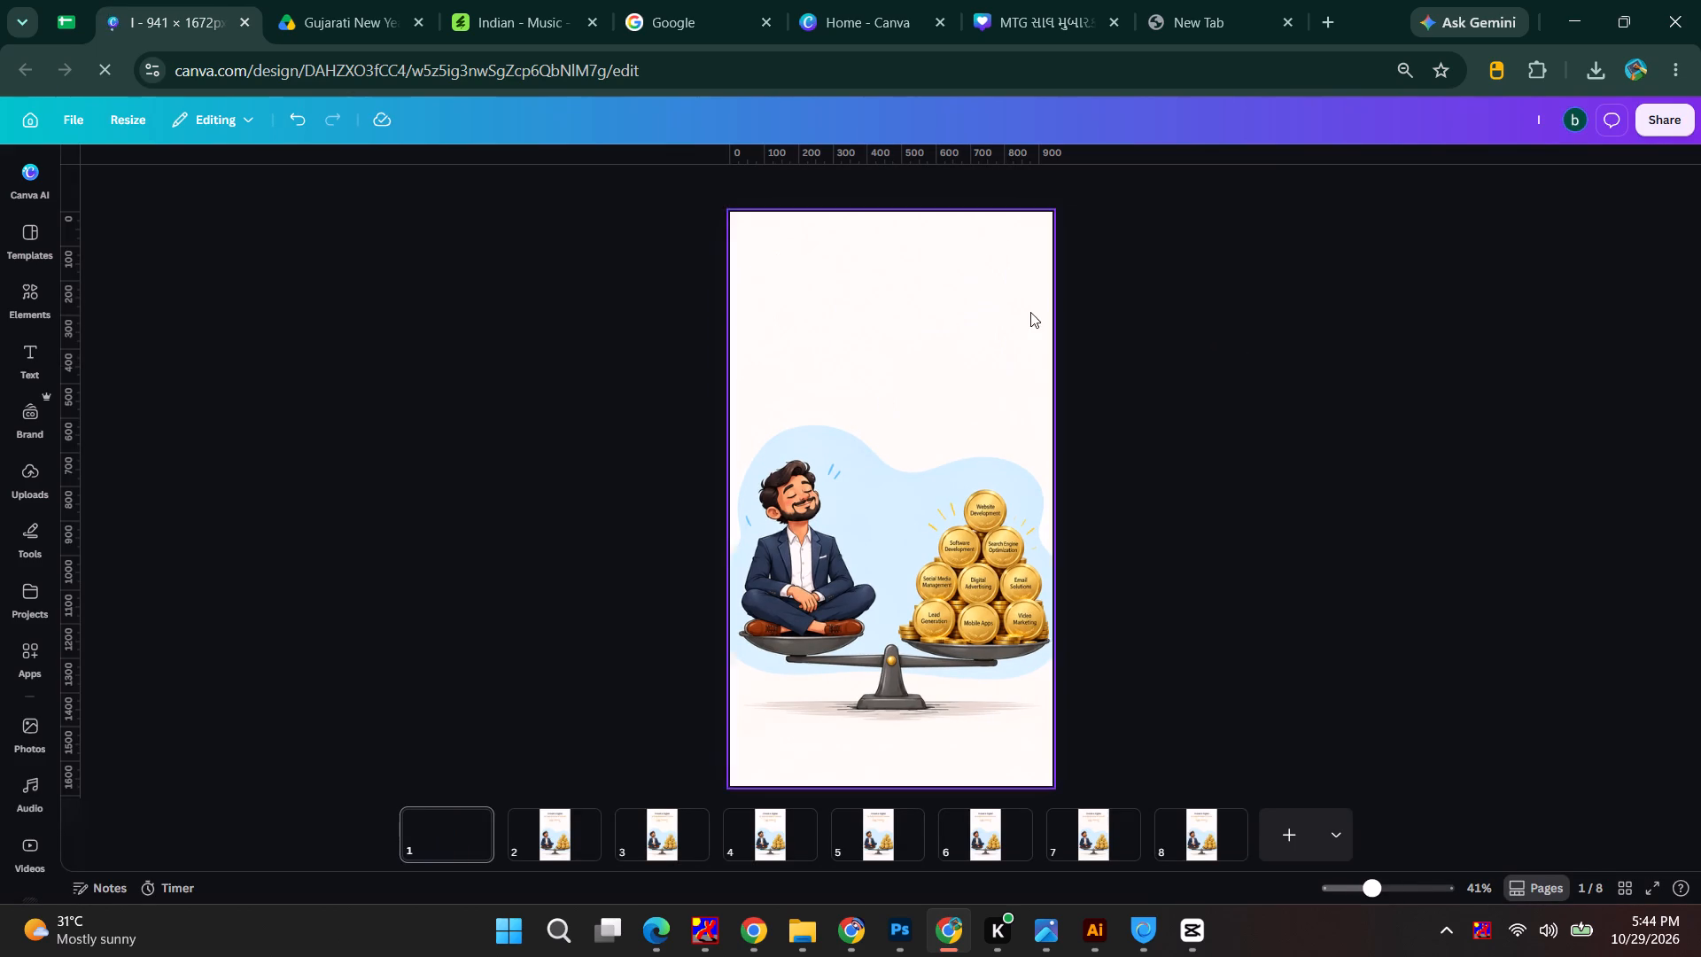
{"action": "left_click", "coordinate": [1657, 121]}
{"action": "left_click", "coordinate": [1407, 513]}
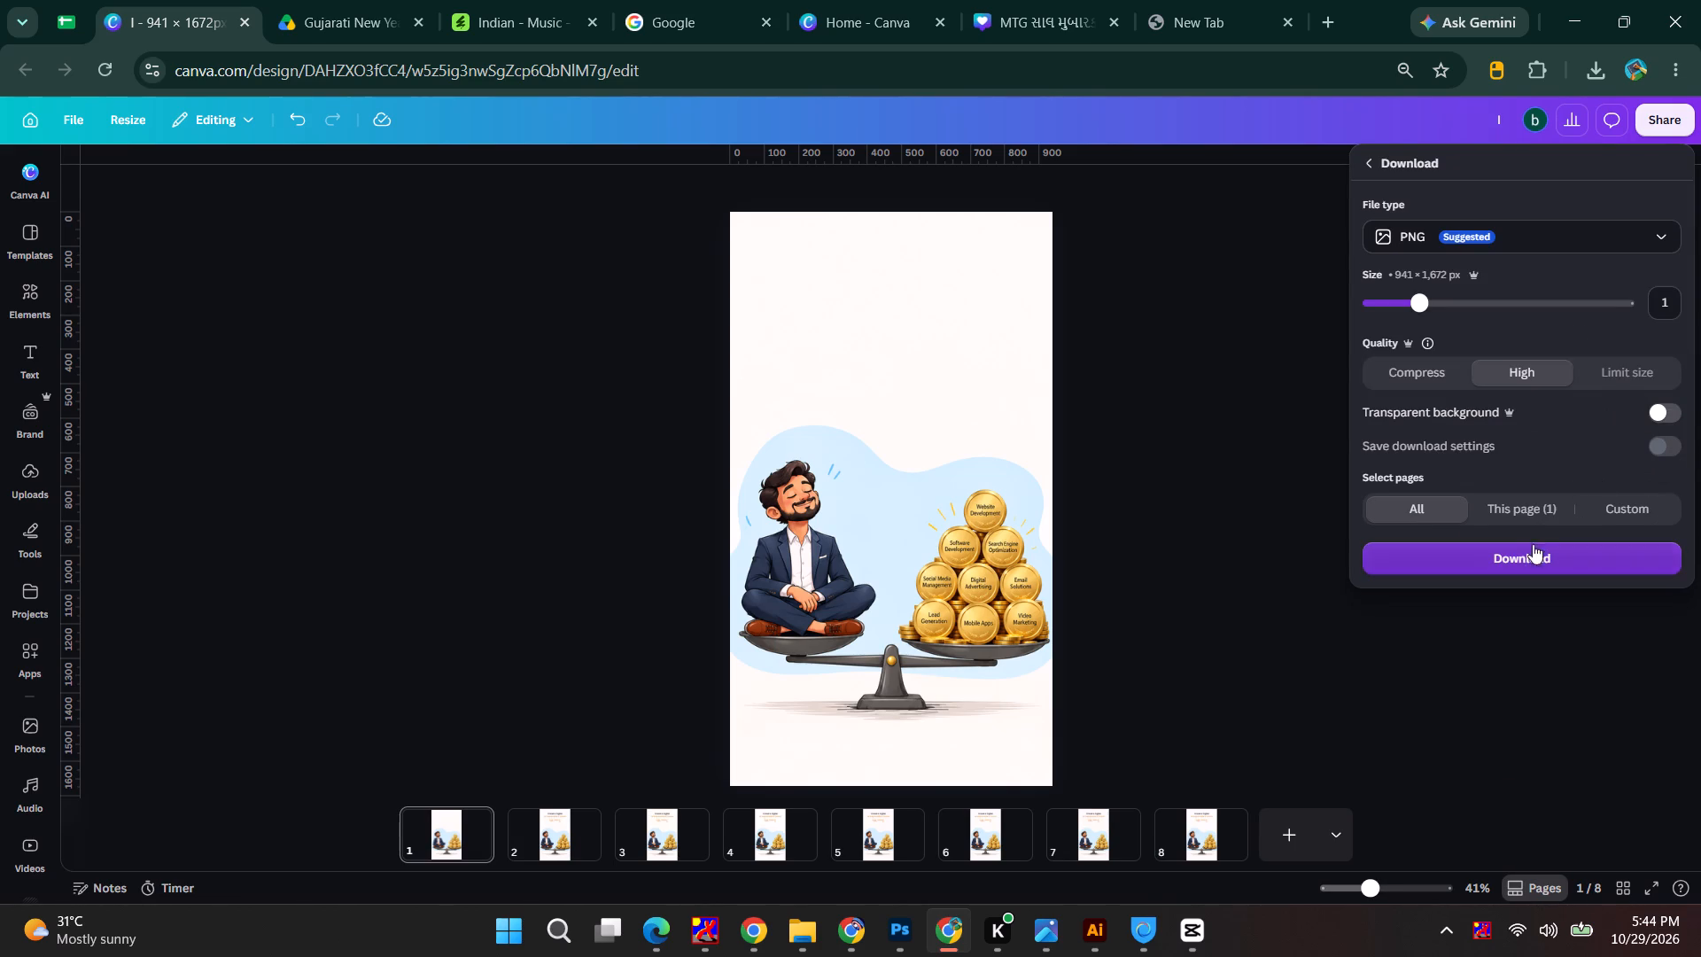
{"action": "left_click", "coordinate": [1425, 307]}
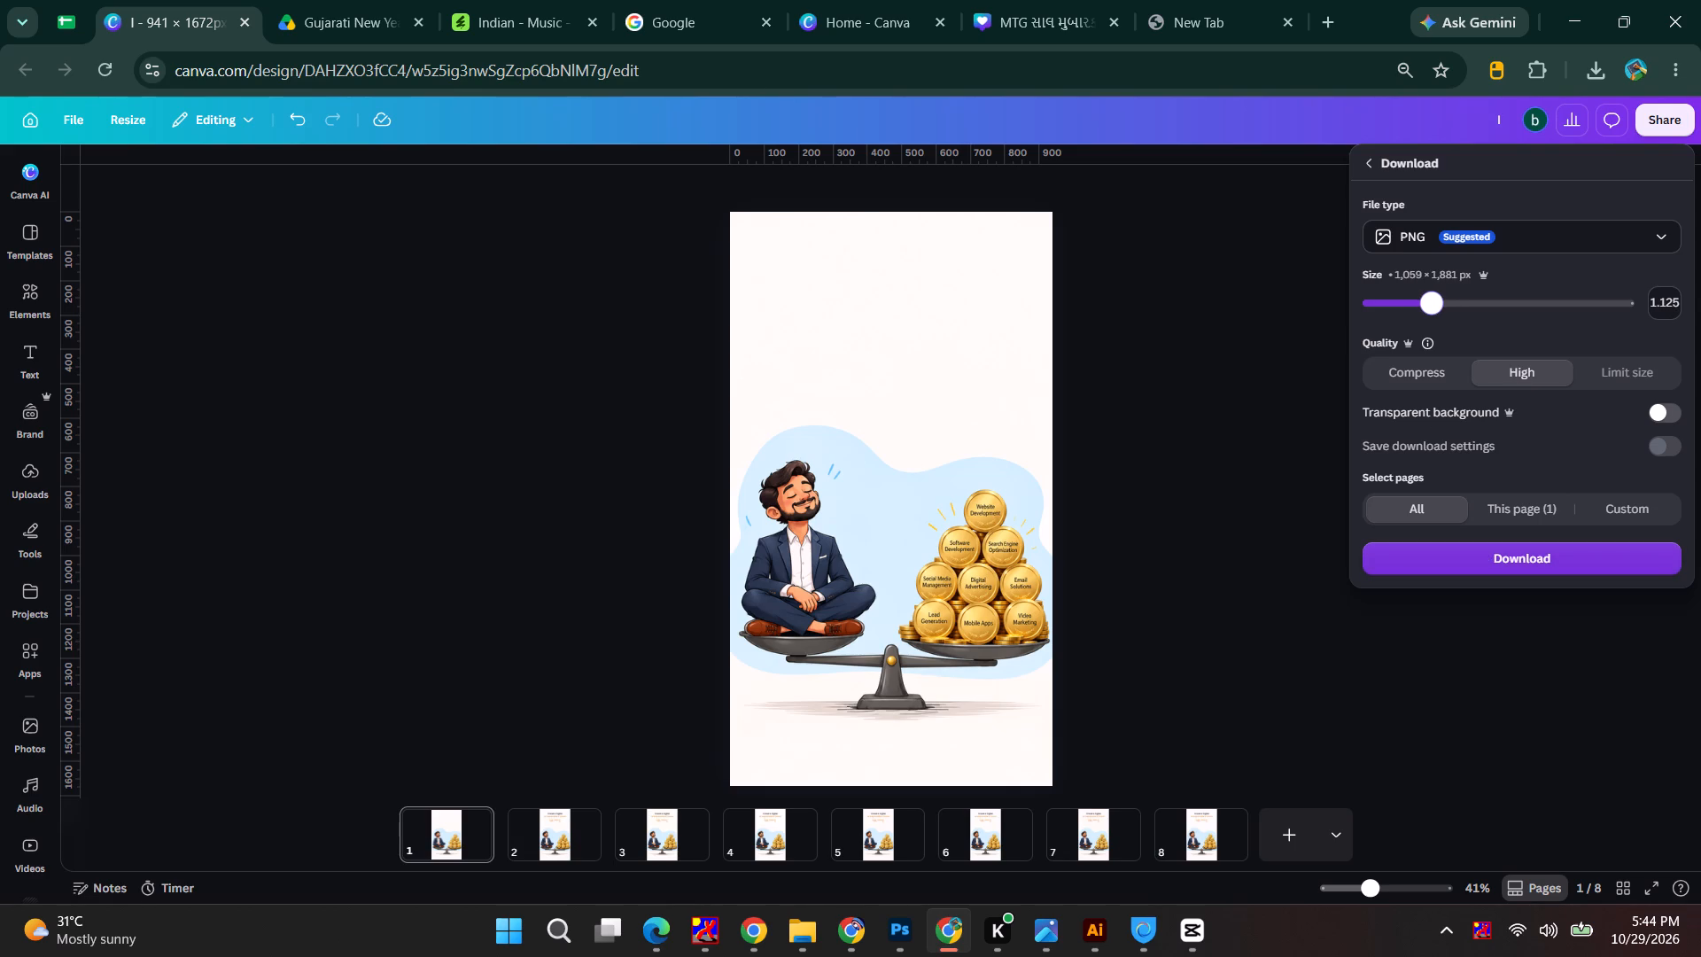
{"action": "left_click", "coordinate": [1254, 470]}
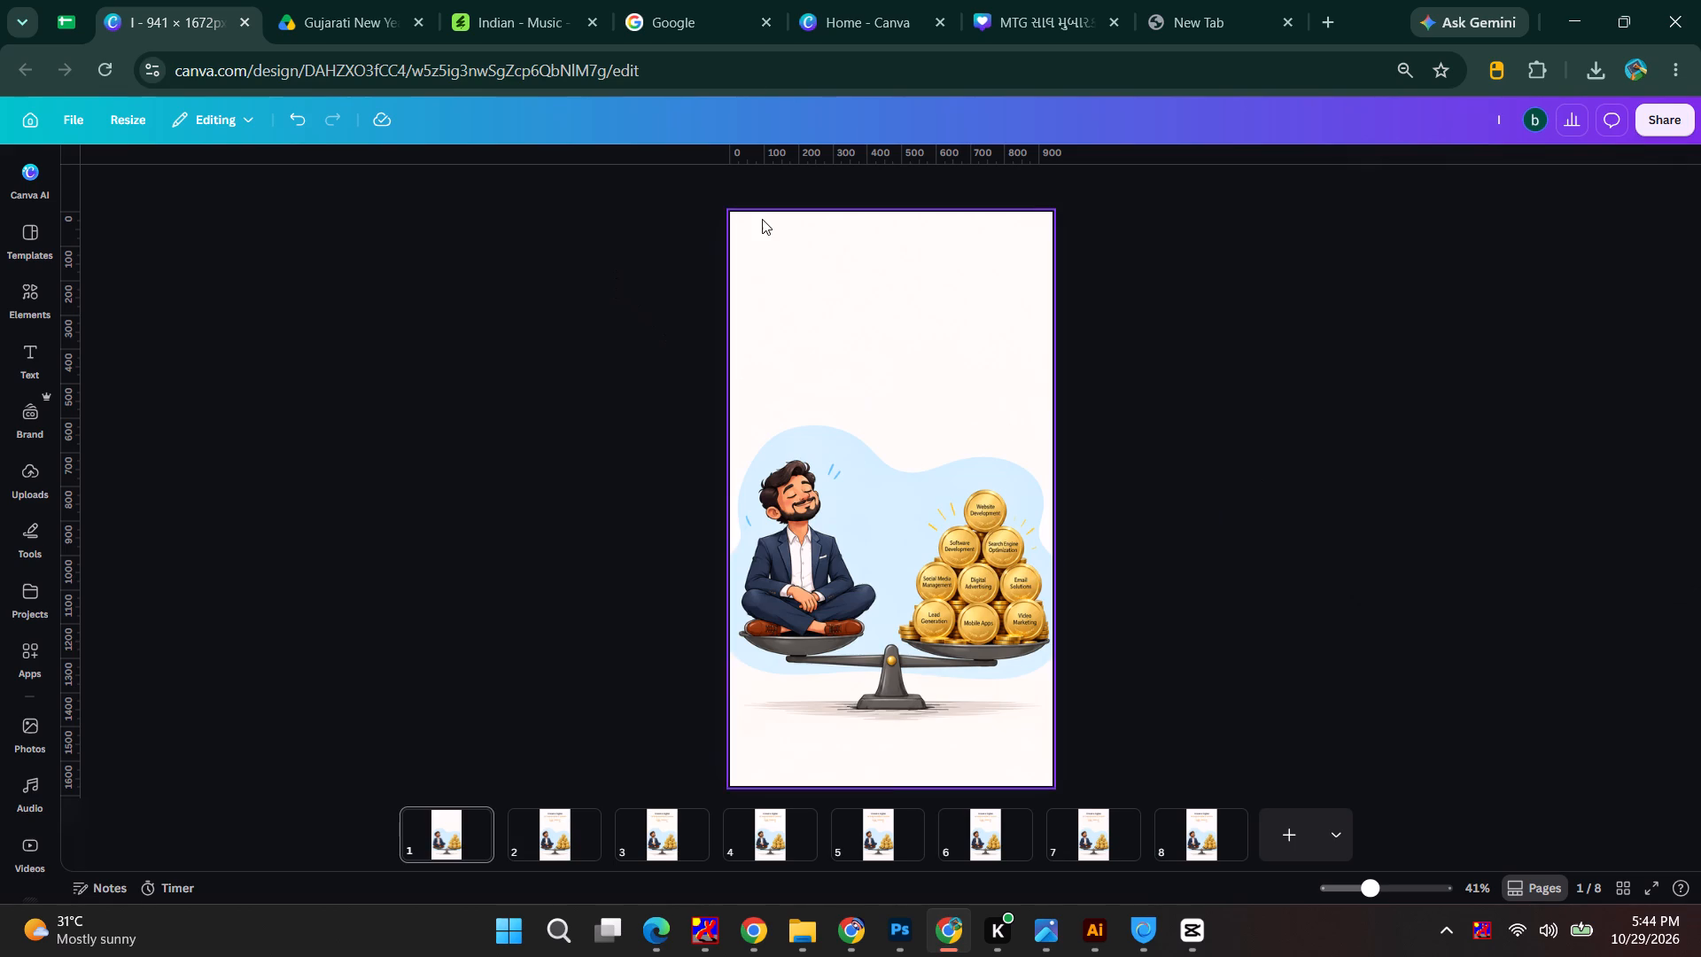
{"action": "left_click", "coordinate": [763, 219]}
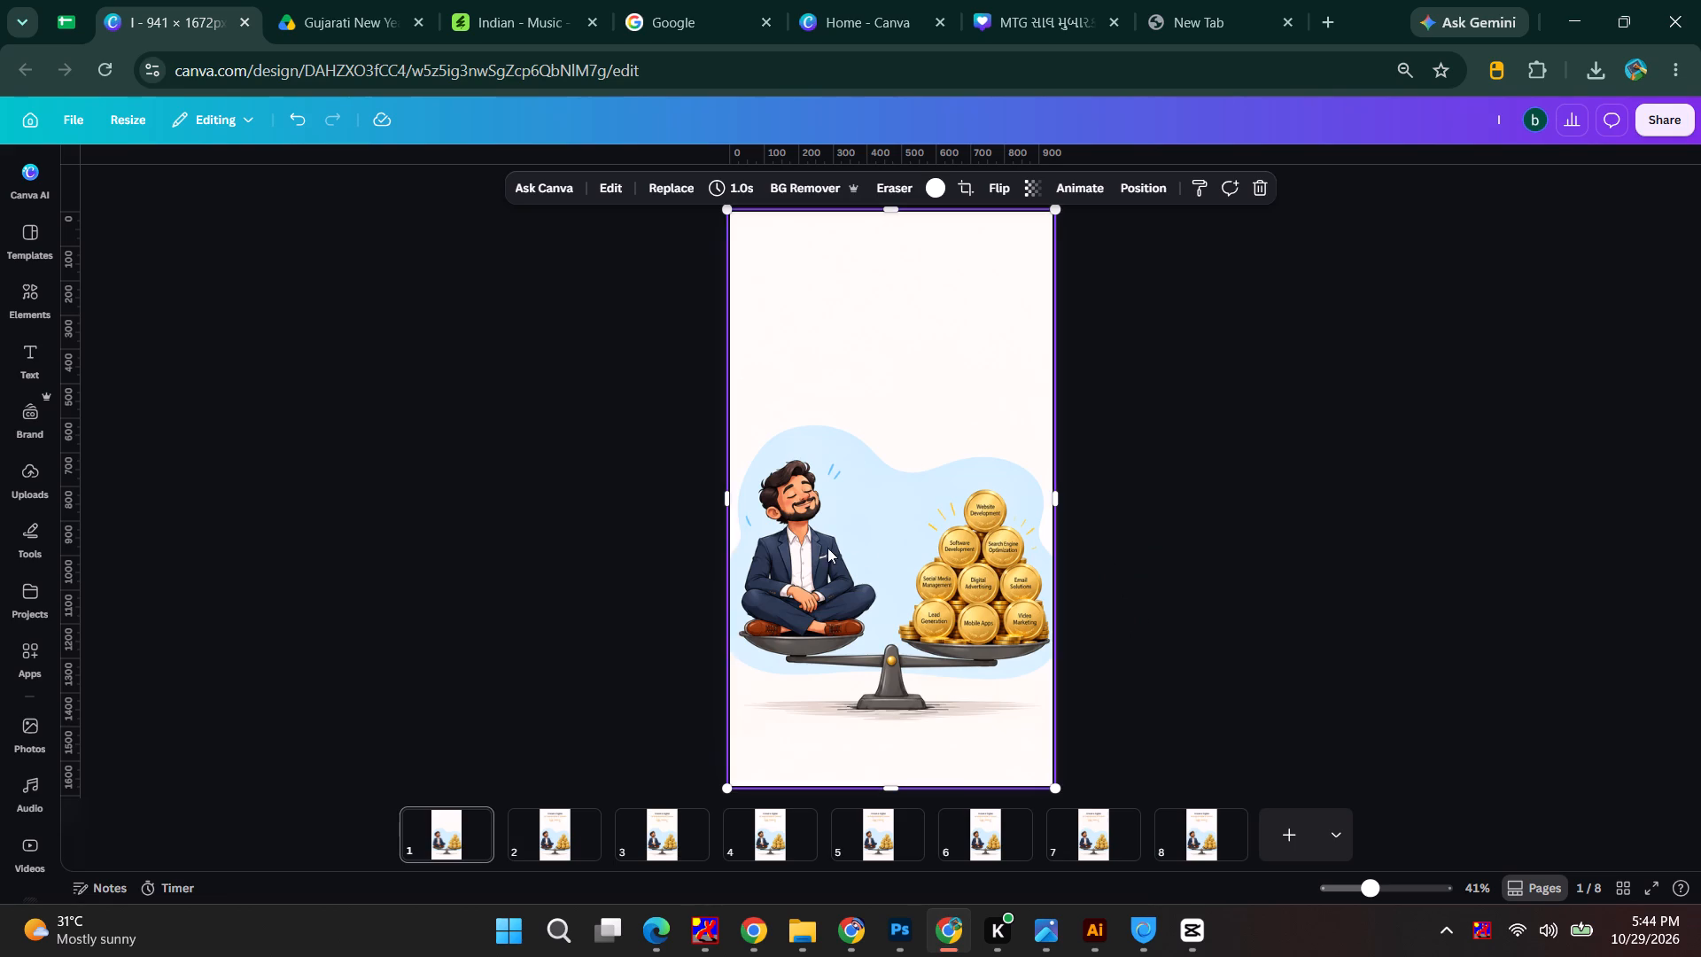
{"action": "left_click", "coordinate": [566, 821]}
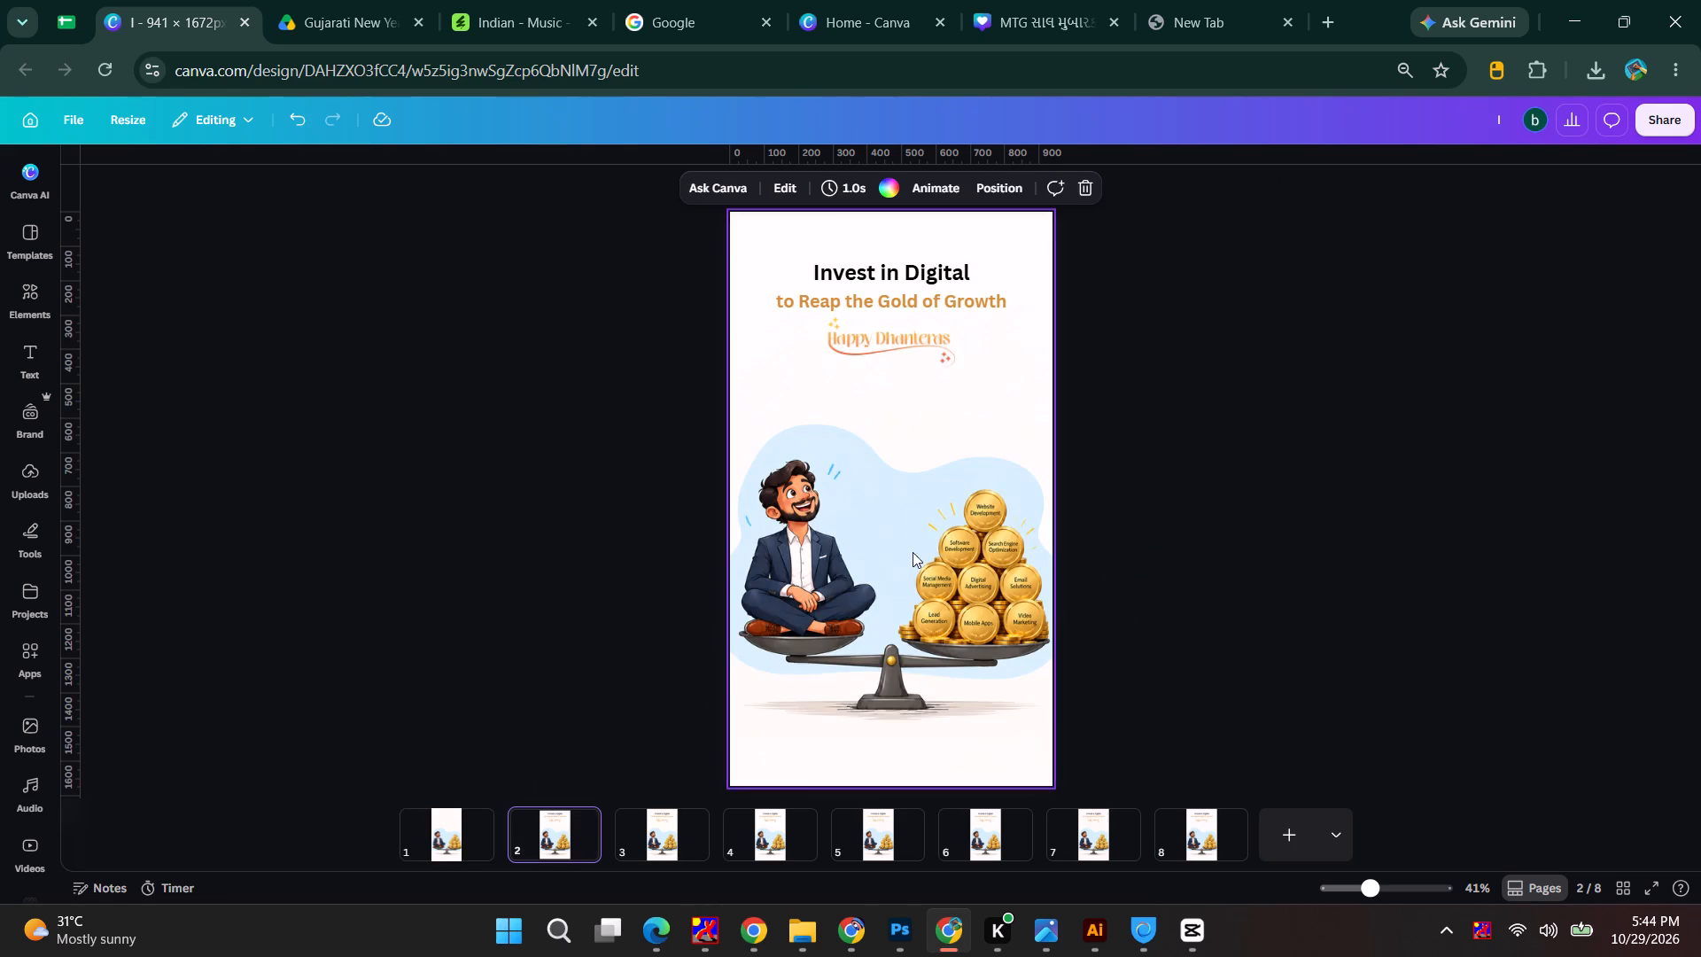
Create a resized copy of the whole design at a custom size of 1080 × 1920 px and open the copy.
{"action": "left_click", "coordinate": [134, 128]}
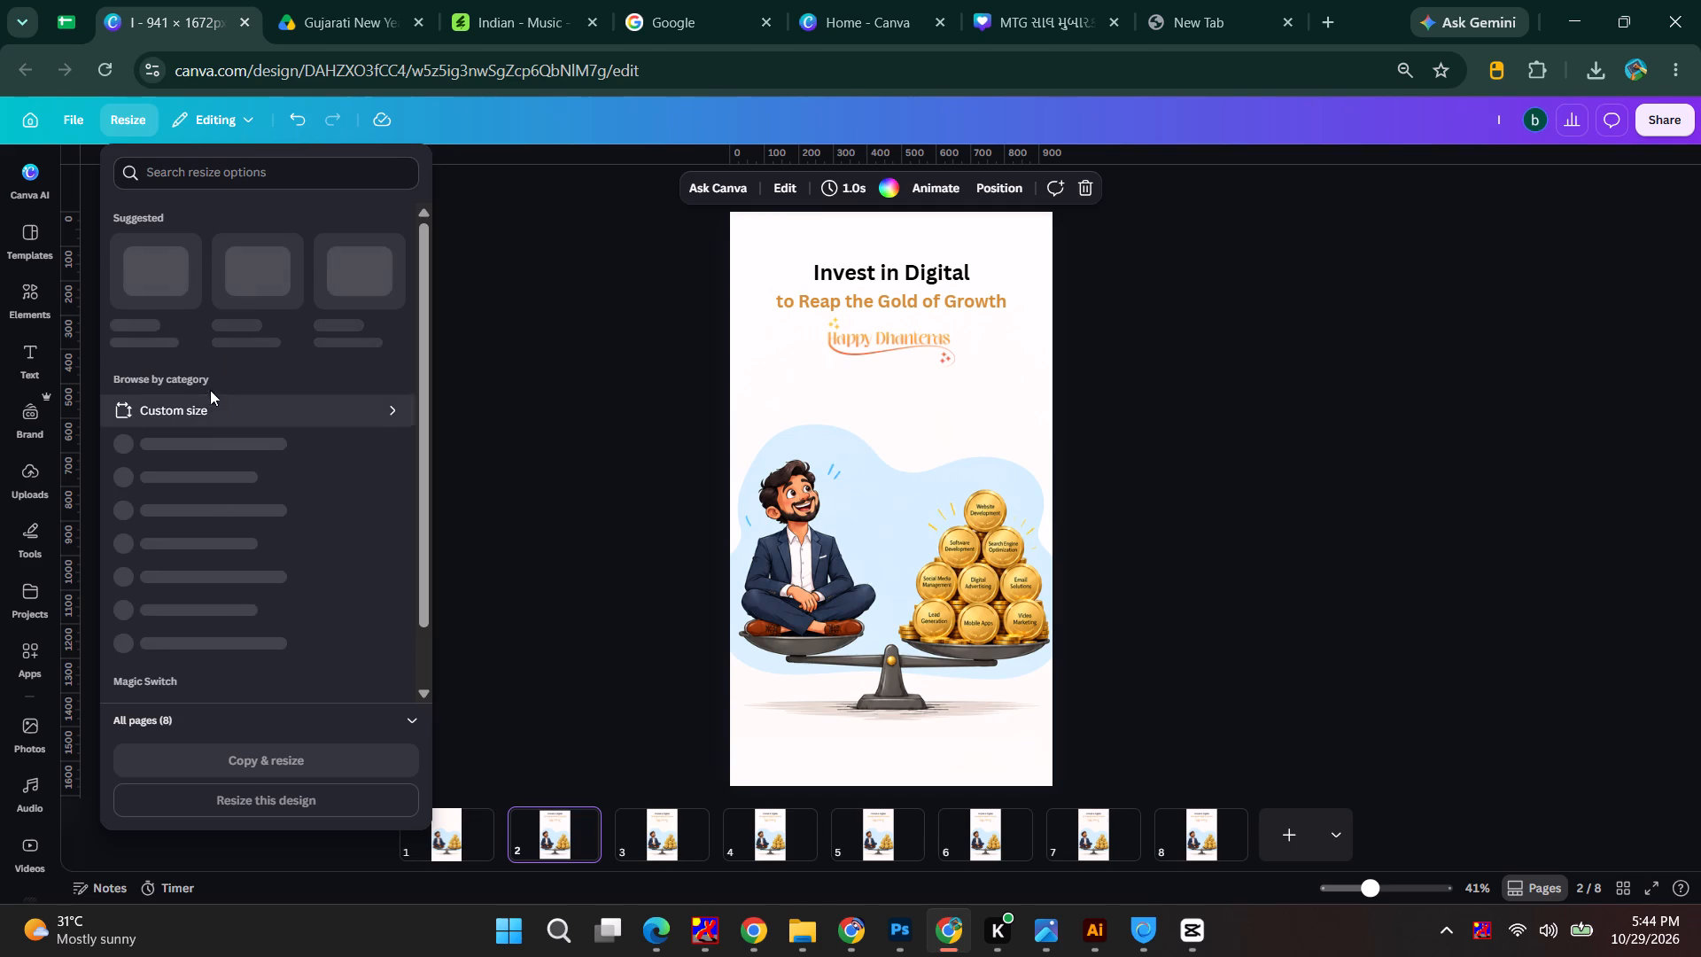
{"action": "left_click", "coordinate": [206, 421]}
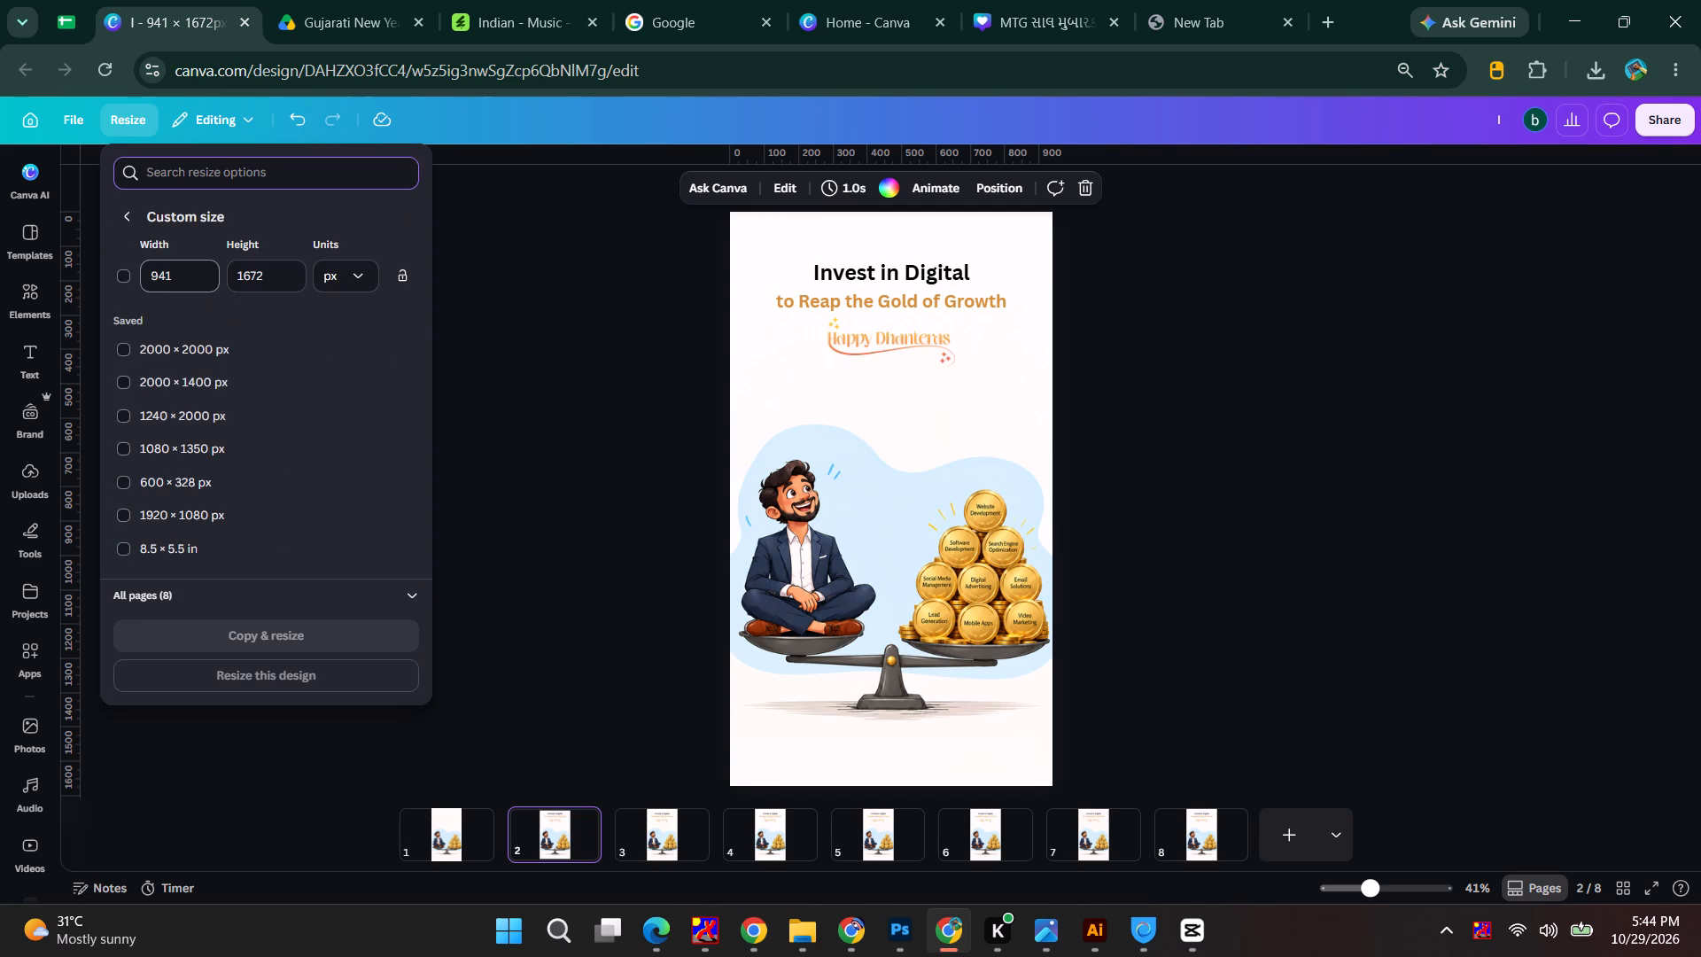
{"action": "left_click_drag", "start_coordinate": [175, 272], "coordinate": [107, 271]}
{"action": "key", "text": "End"}
{"action": "key", "text": "Insert"}
{"action": "key", "text": "Up"}
{"action": "key", "text": "Insert"}
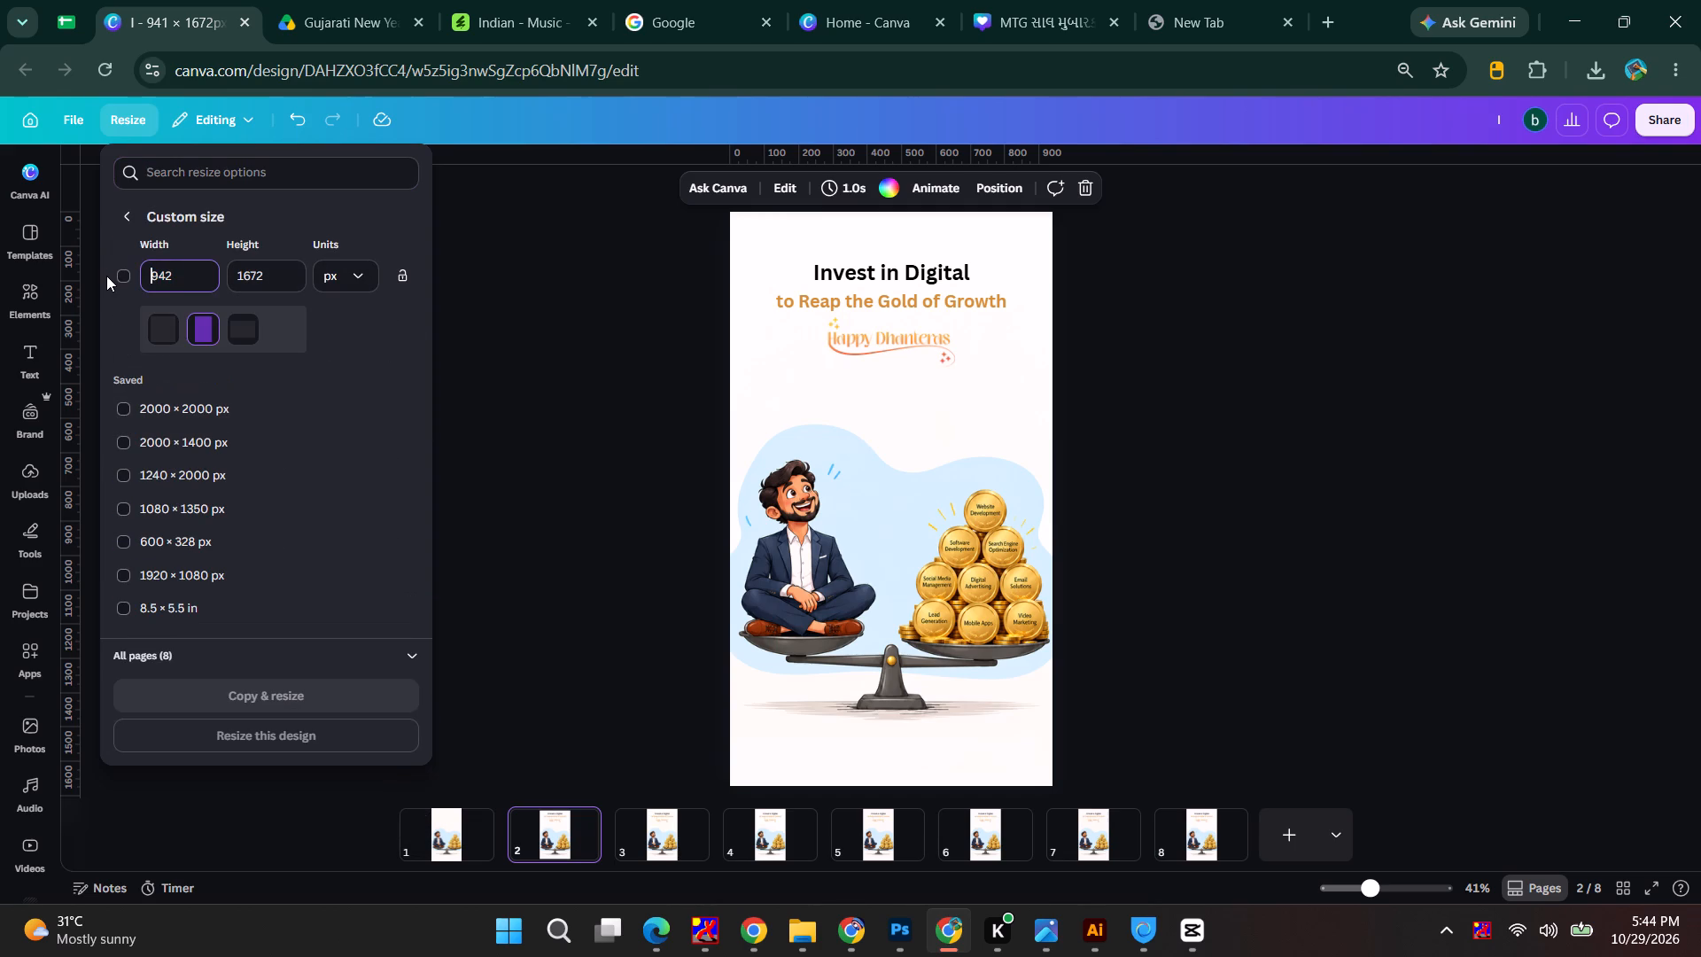
{"action": "key", "text": "ctrl+a"}
{"action": "type", "text": "1080"}
{"action": "key", "text": "Tab"}
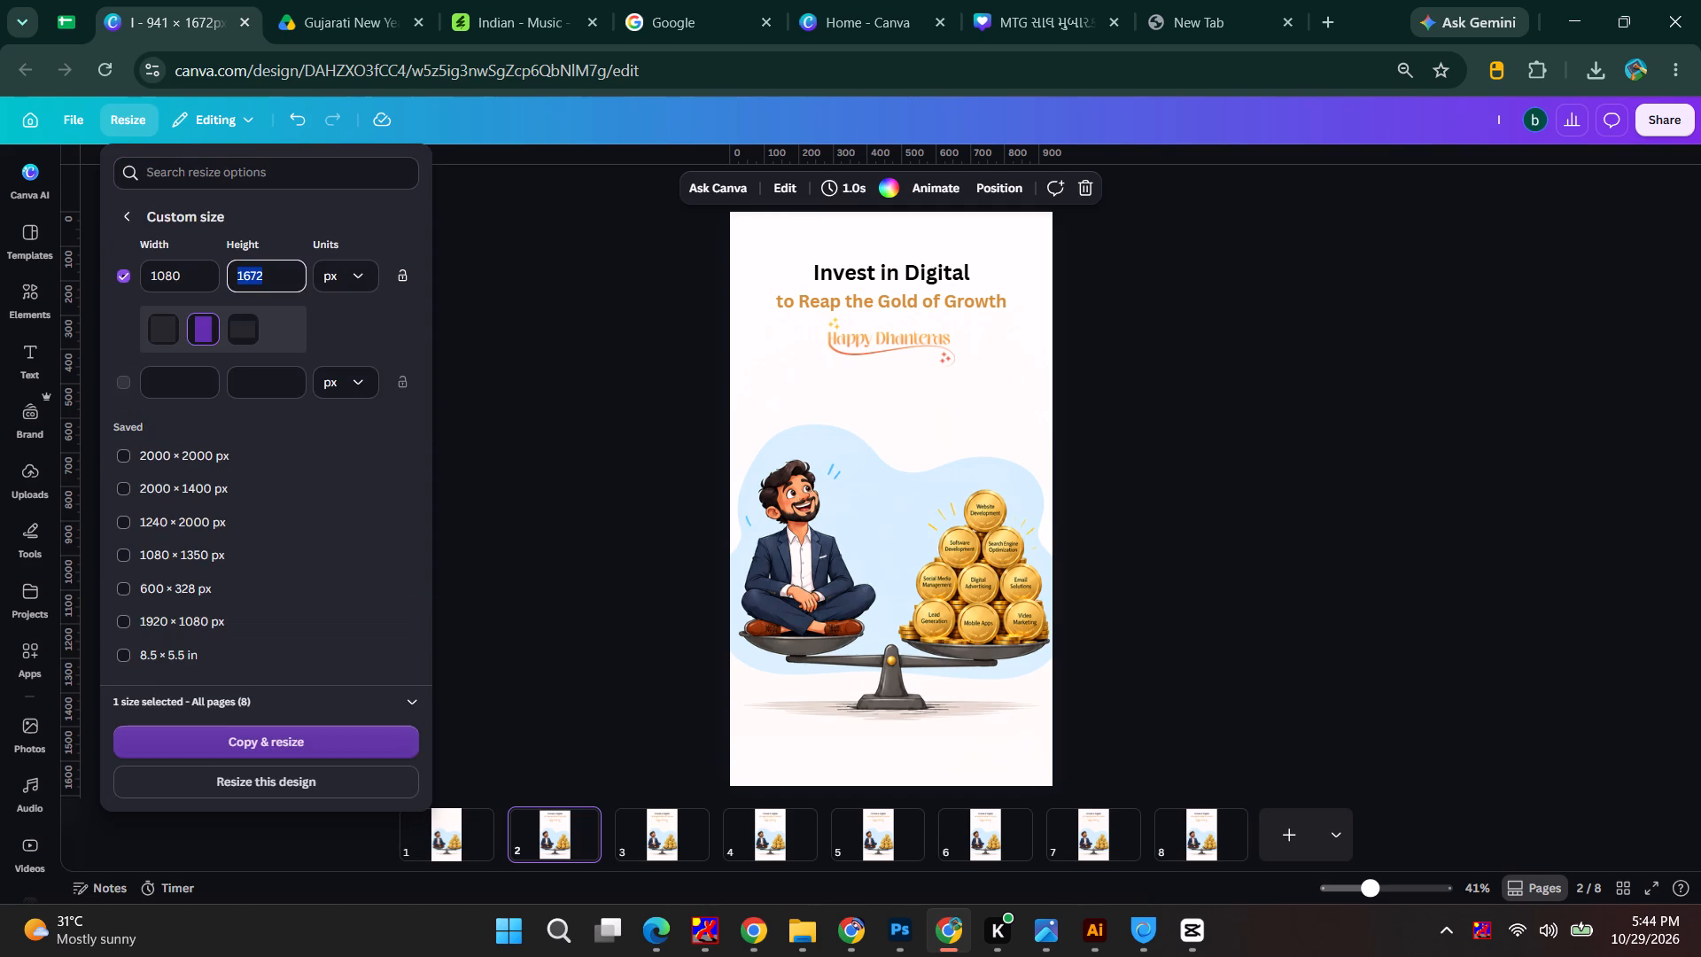
{"action": "type", "text": "1350"}
{"action": "key", "text": "ctrl+a"}
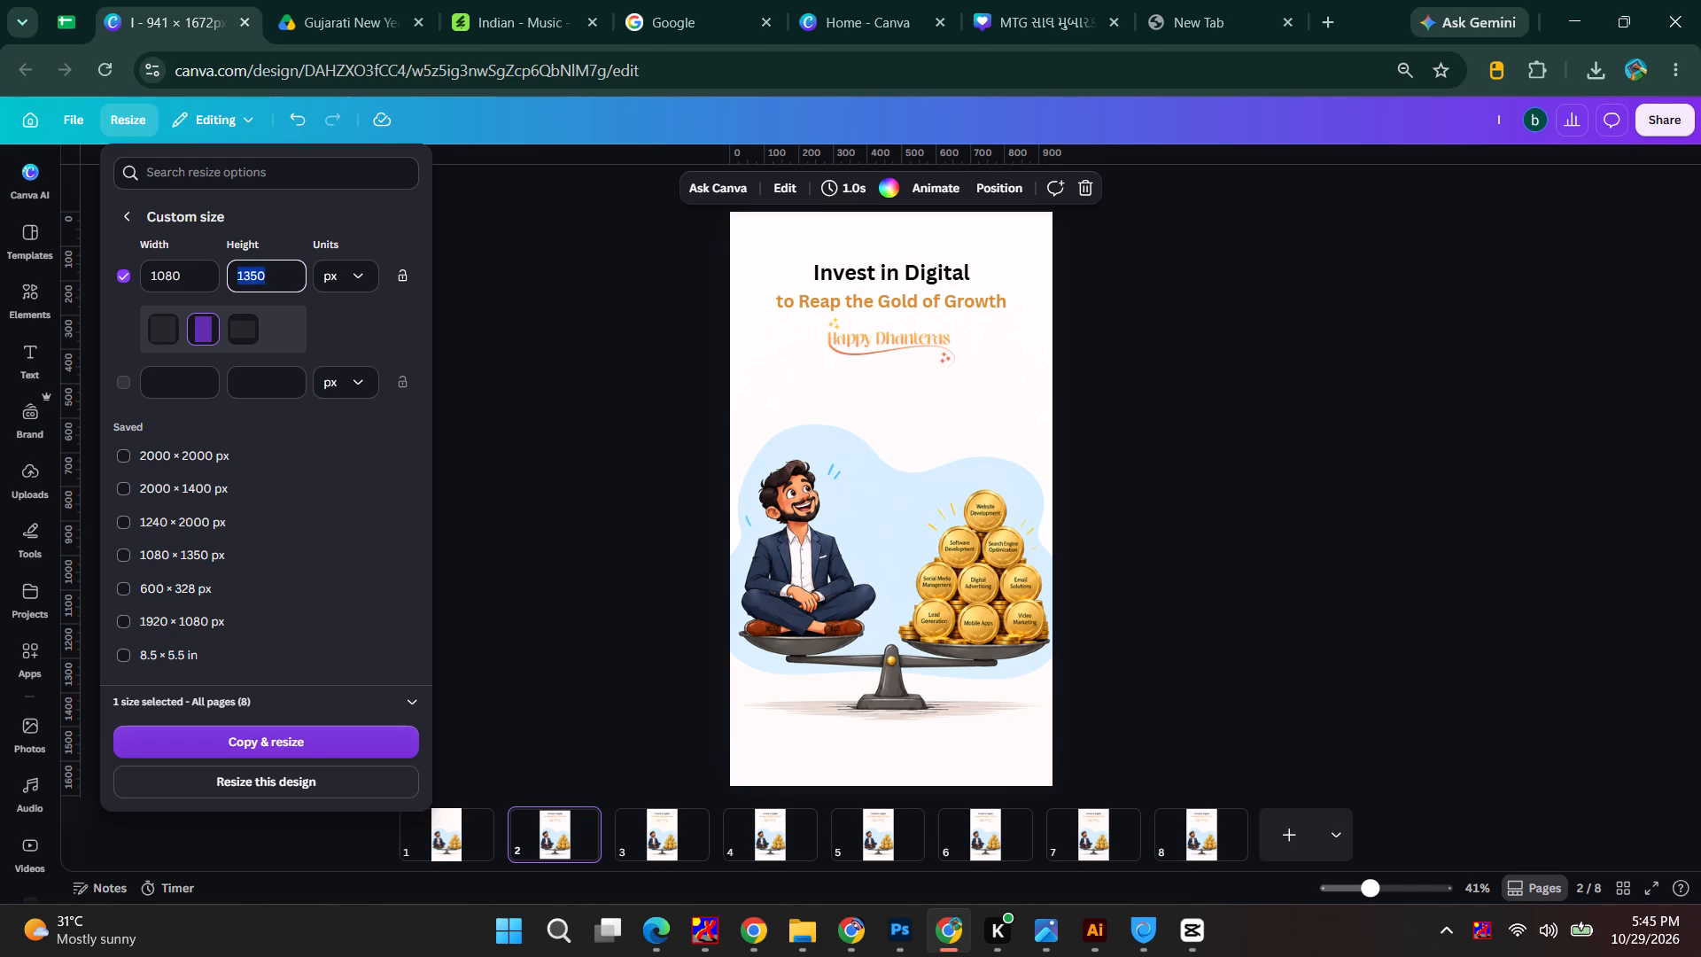
{"action": "type", "text": "1920"}
{"action": "key", "text": "Tab"}
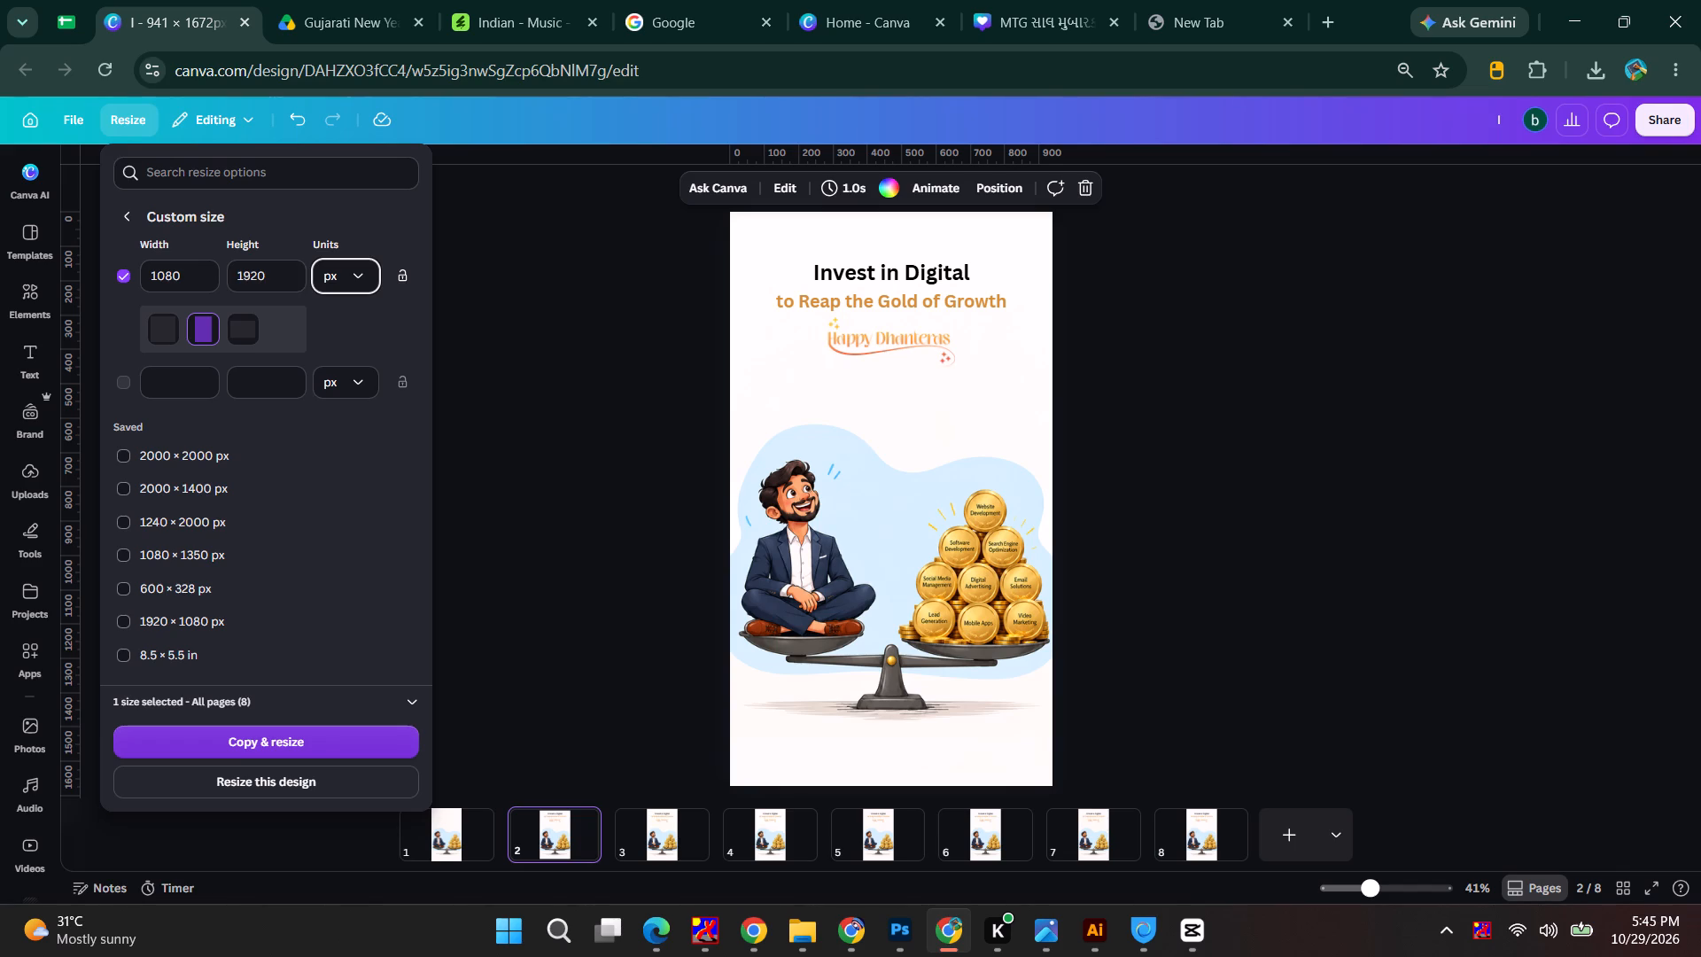
{"action": "left_click", "coordinate": [295, 734]}
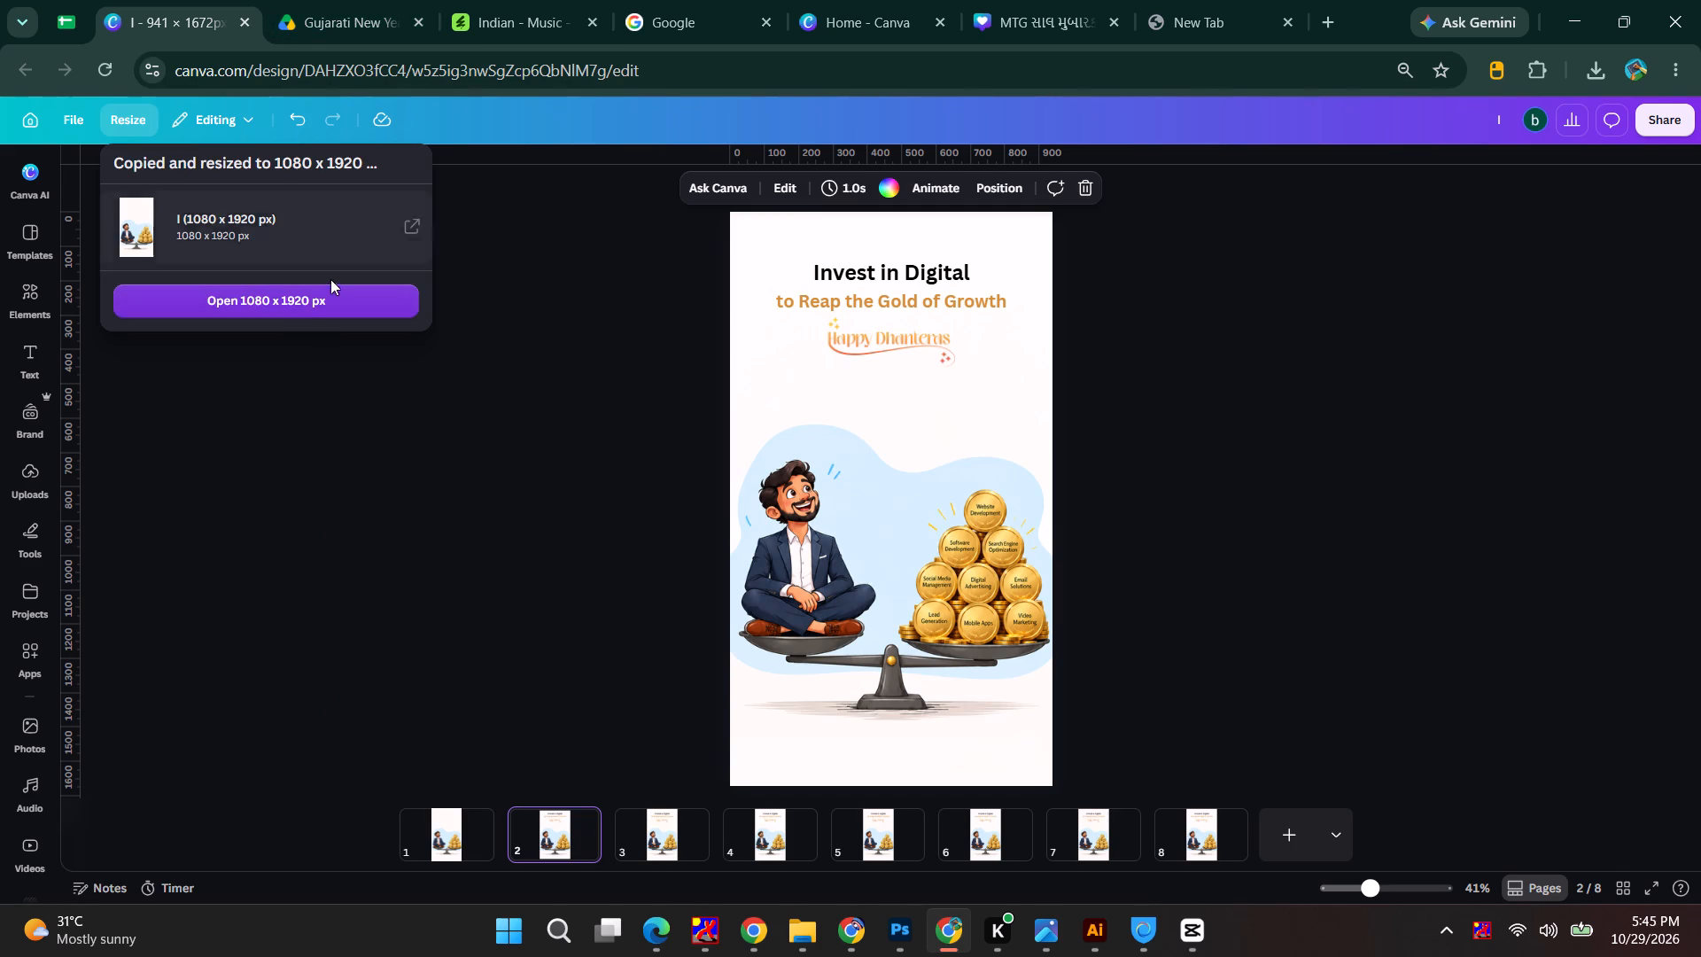
{"action": "left_click", "coordinate": [298, 309]}
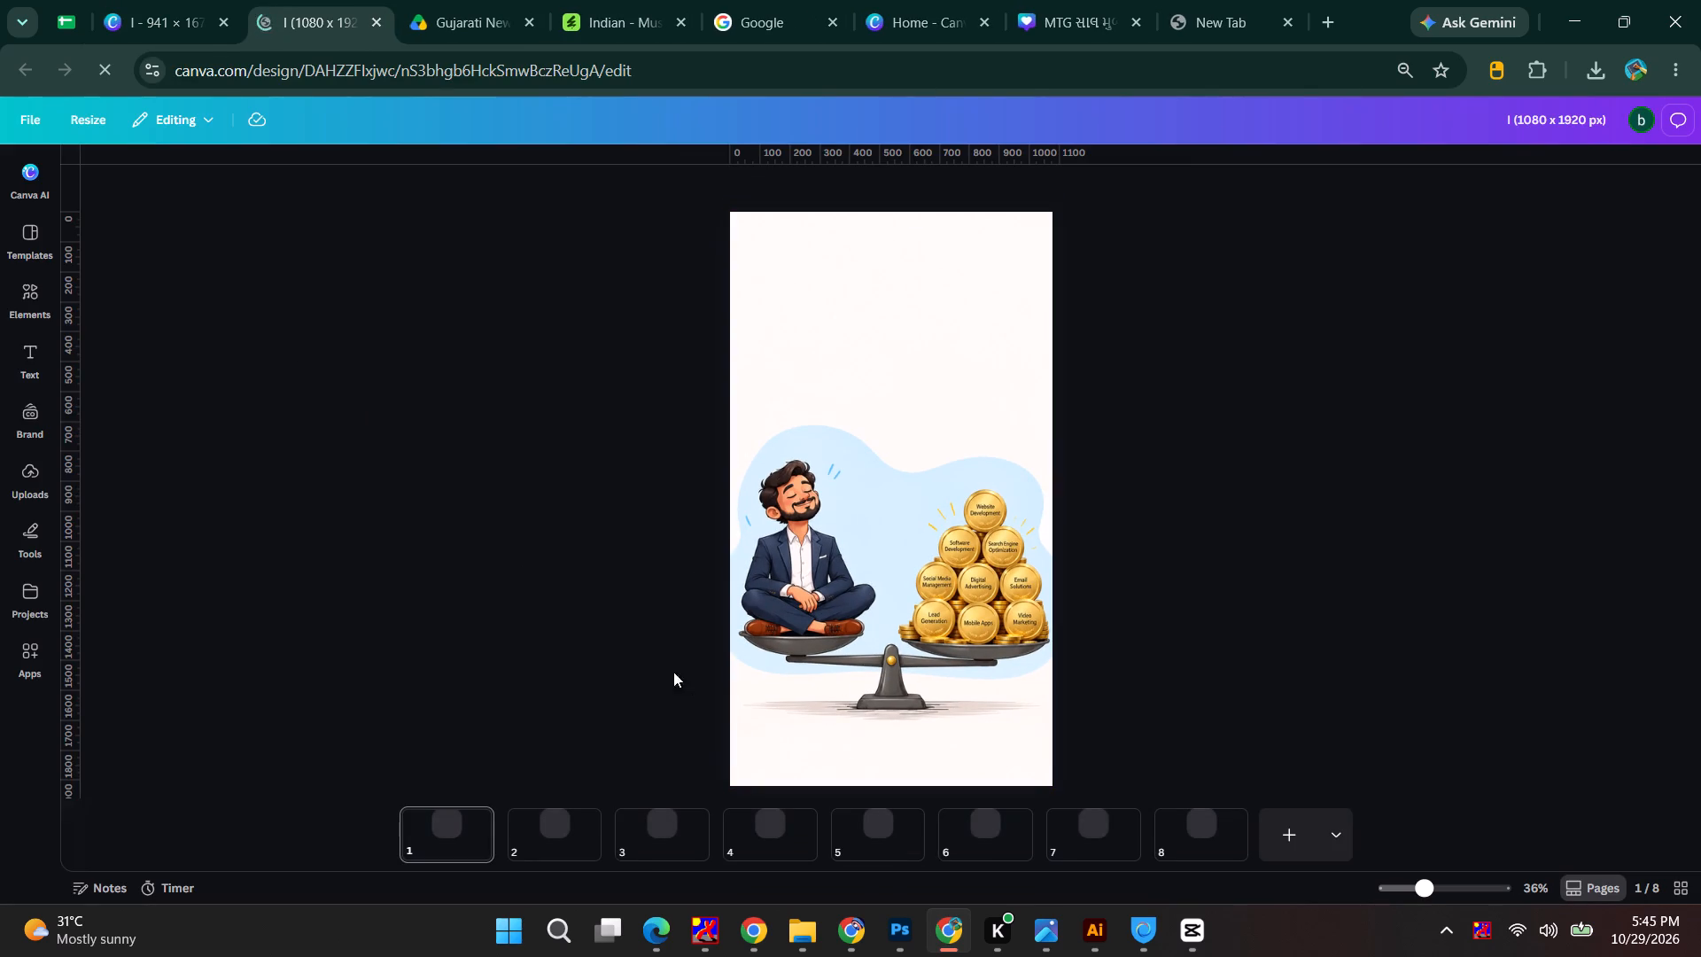
Delete the "Invest in Digital", "to Reap the Gold of Growth" and "Happy Dhanteras" elements from page 2 of the resized copy.
{"action": "left_click_drag", "start_coordinate": [524, 397], "coordinate": [1238, 746]}
{"action": "left_click", "coordinate": [836, 266]}
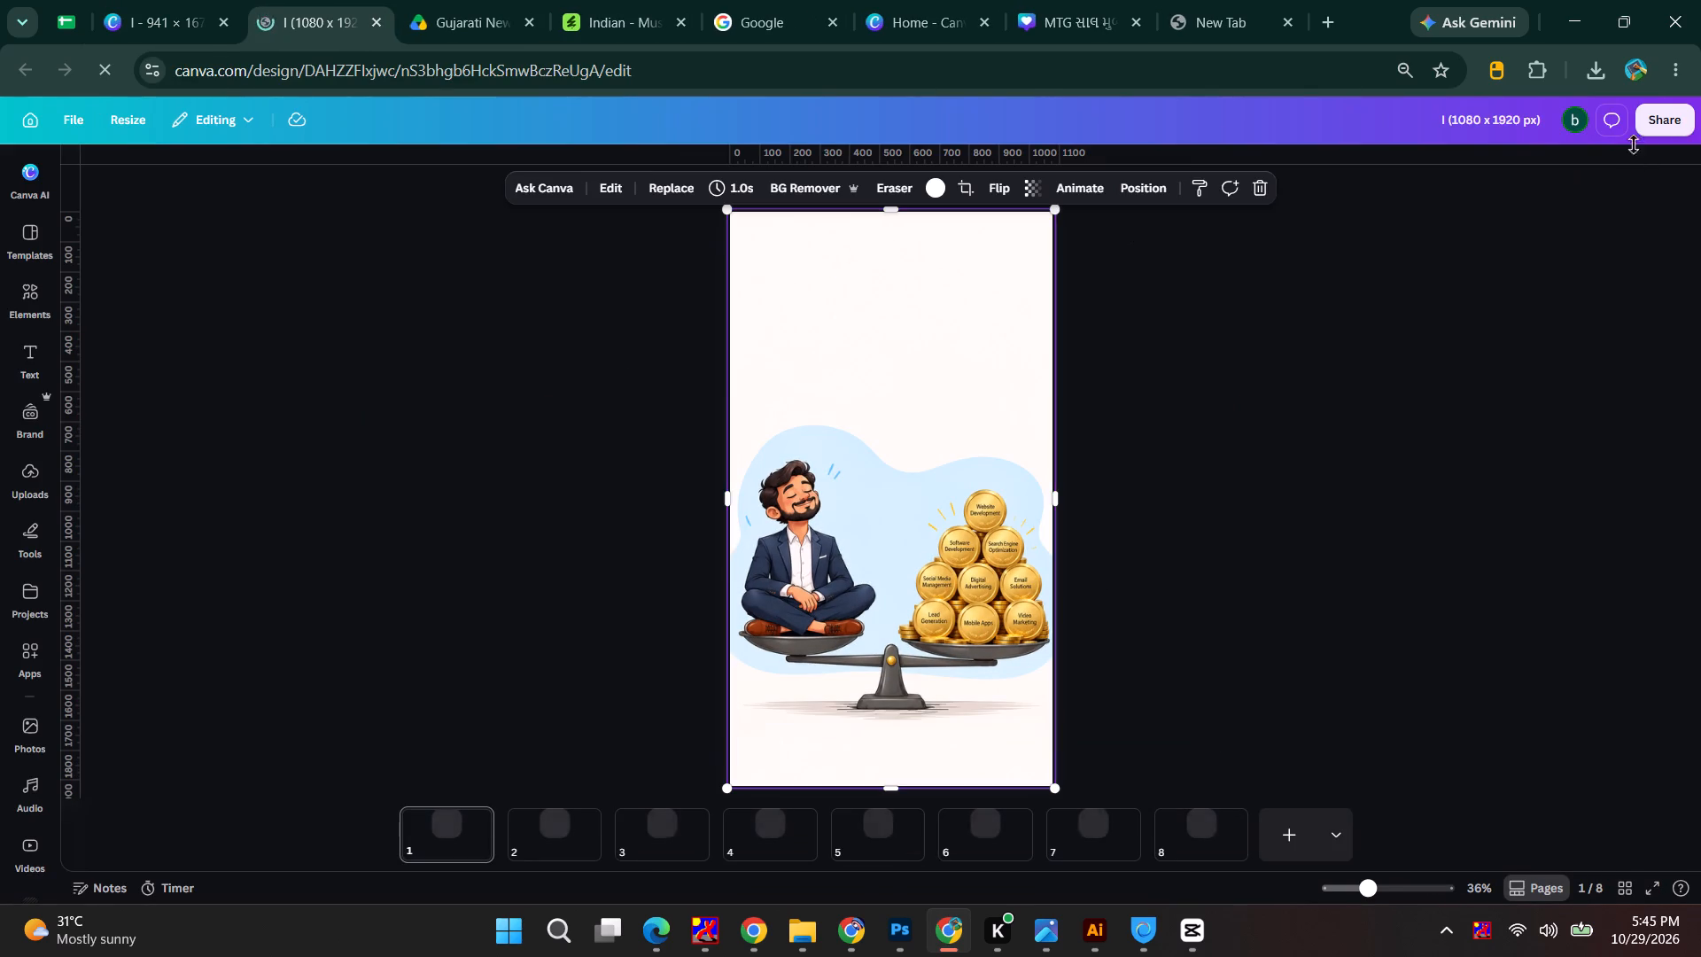
{"action": "left_click", "coordinate": [527, 847]}
{"action": "left_click", "coordinate": [468, 852]}
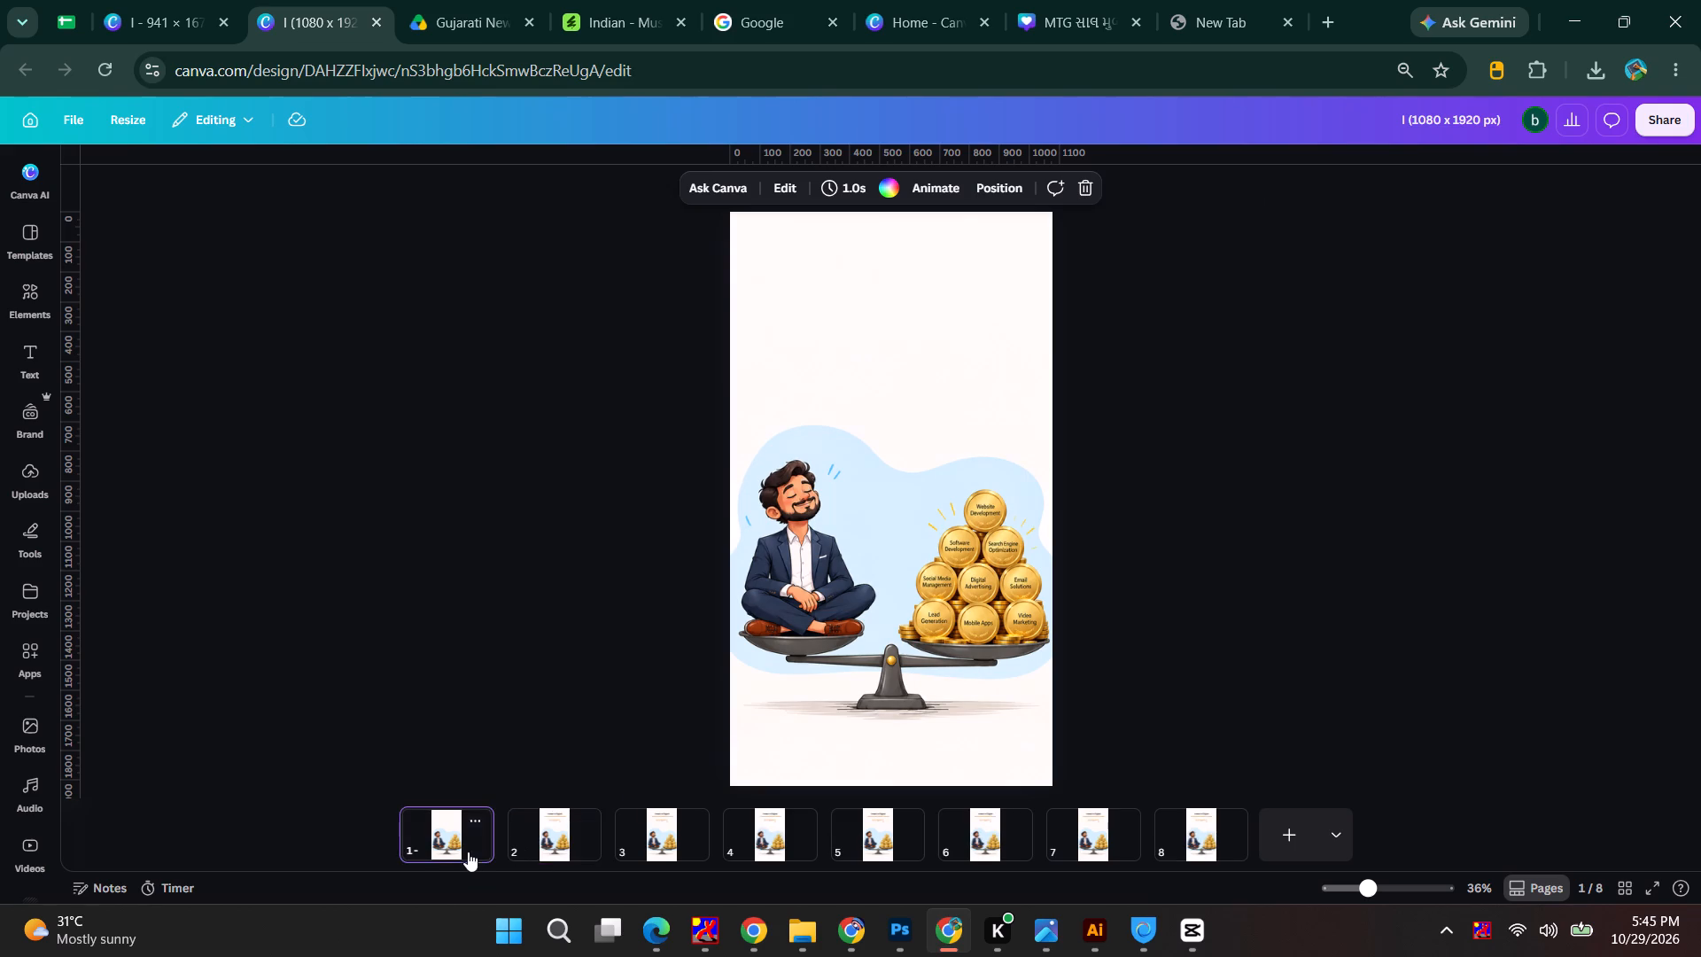
{"action": "left_click", "coordinate": [547, 842]}
{"action": "left_click_drag", "start_coordinate": [646, 248], "coordinate": [1172, 375]}
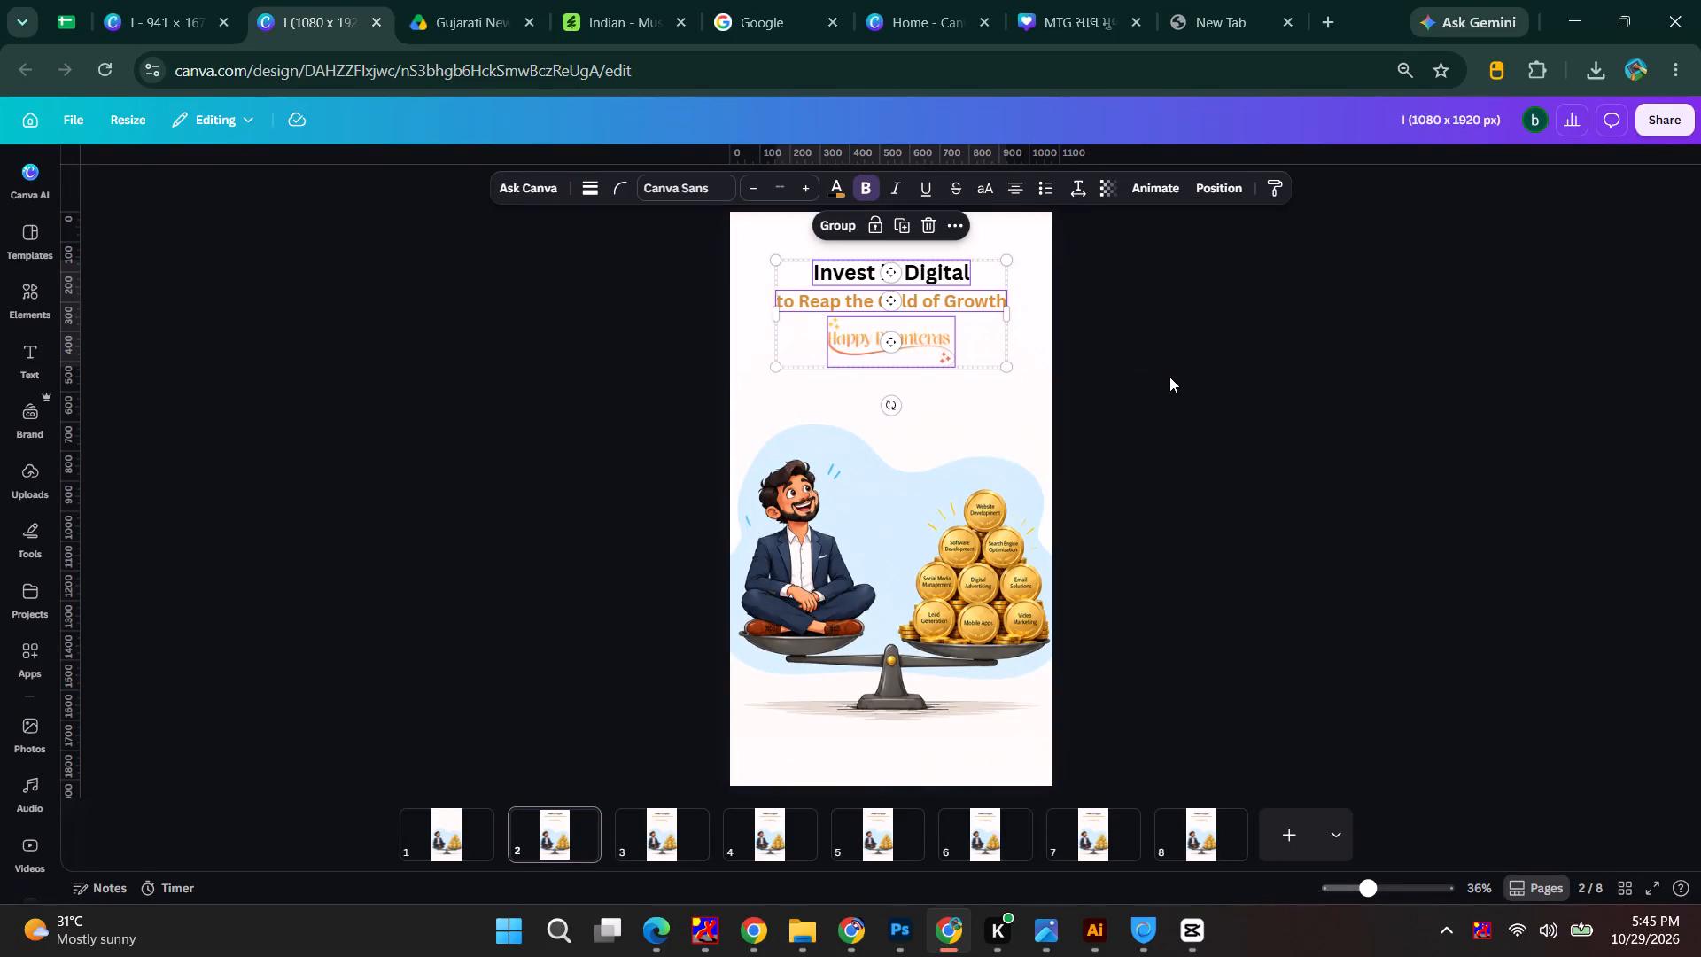
{"action": "key", "text": "BackSpace"}
From page 1, download all pages of the resized design as PNG at 1,080 × 1,920 px.
{"action": "left_click", "coordinate": [433, 817]}
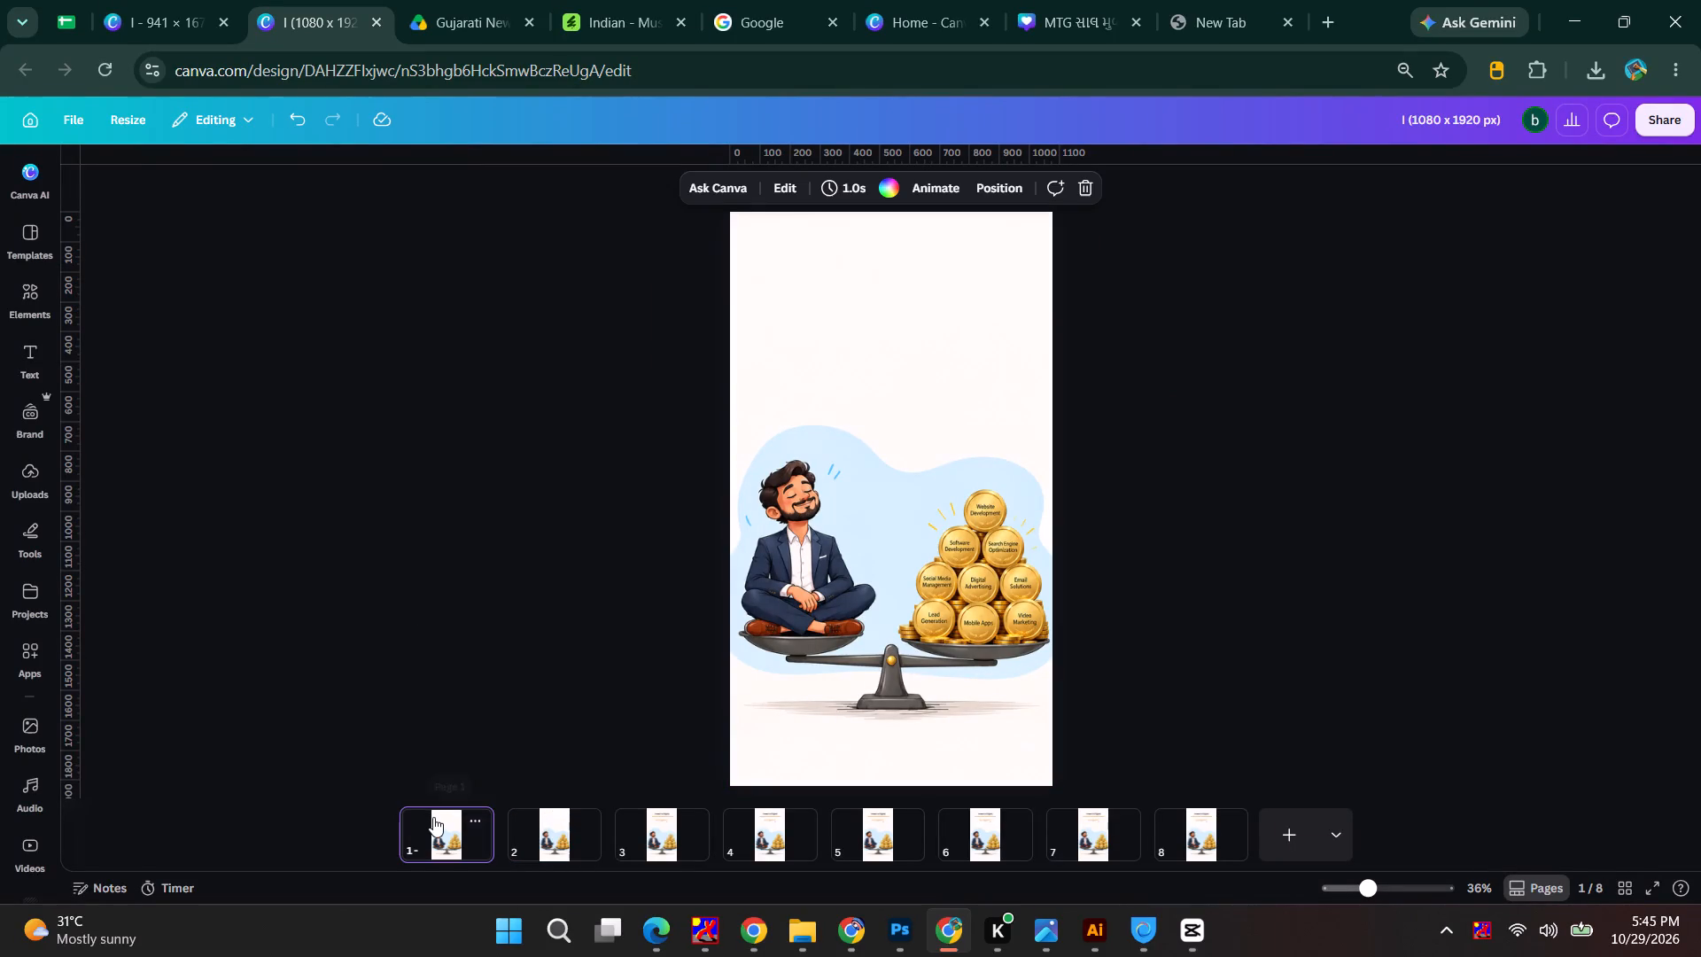
{"action": "left_click", "coordinate": [1652, 119]}
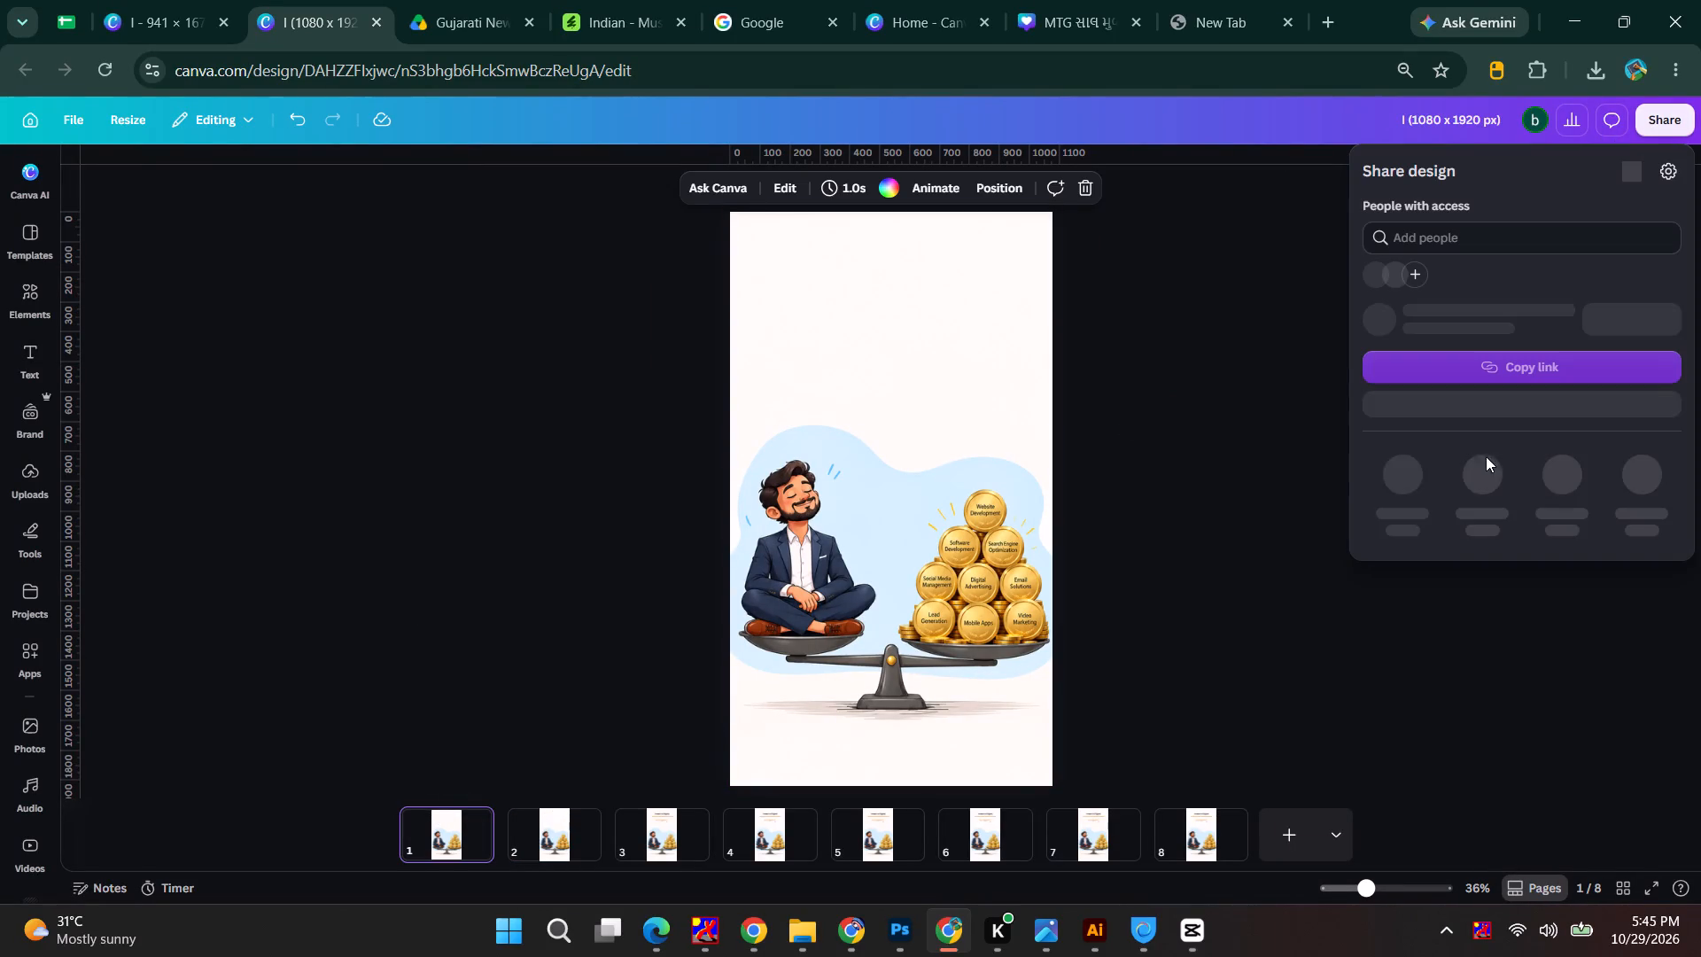
{"action": "left_click", "coordinate": [1402, 517]}
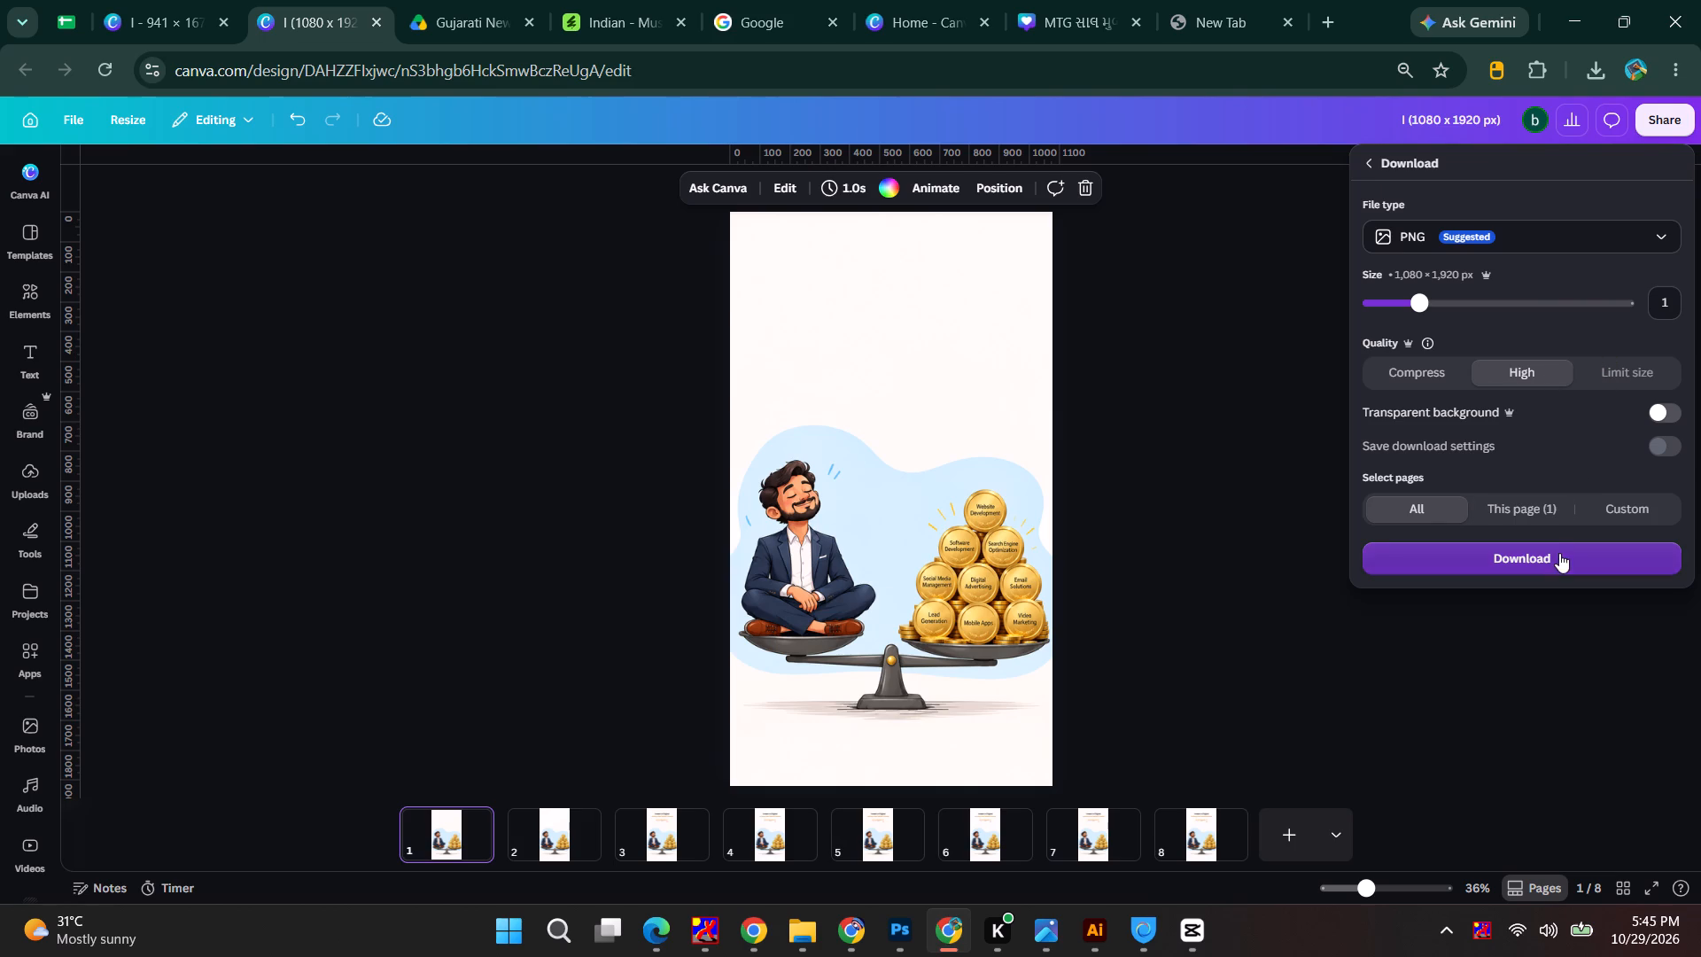
{"action": "left_click", "coordinate": [1504, 557]}
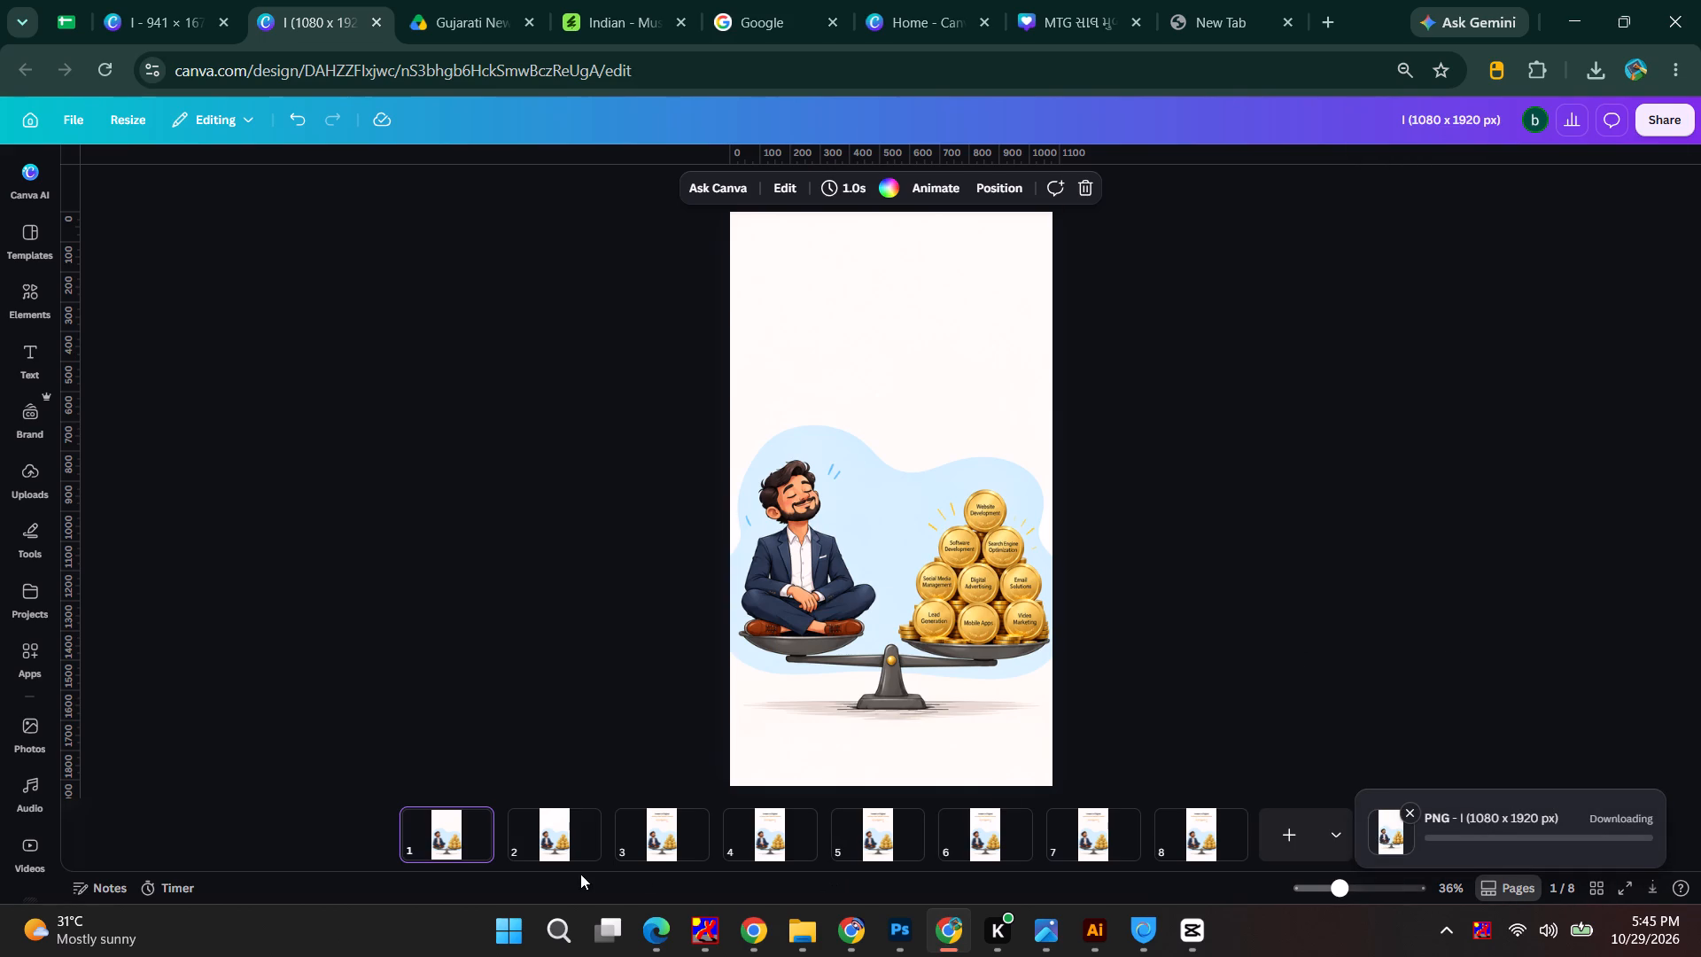
From page 2, download all pages of the resized design again as PNG at 1,080 × 1,920 px.
{"action": "left_click", "coordinate": [547, 840]}
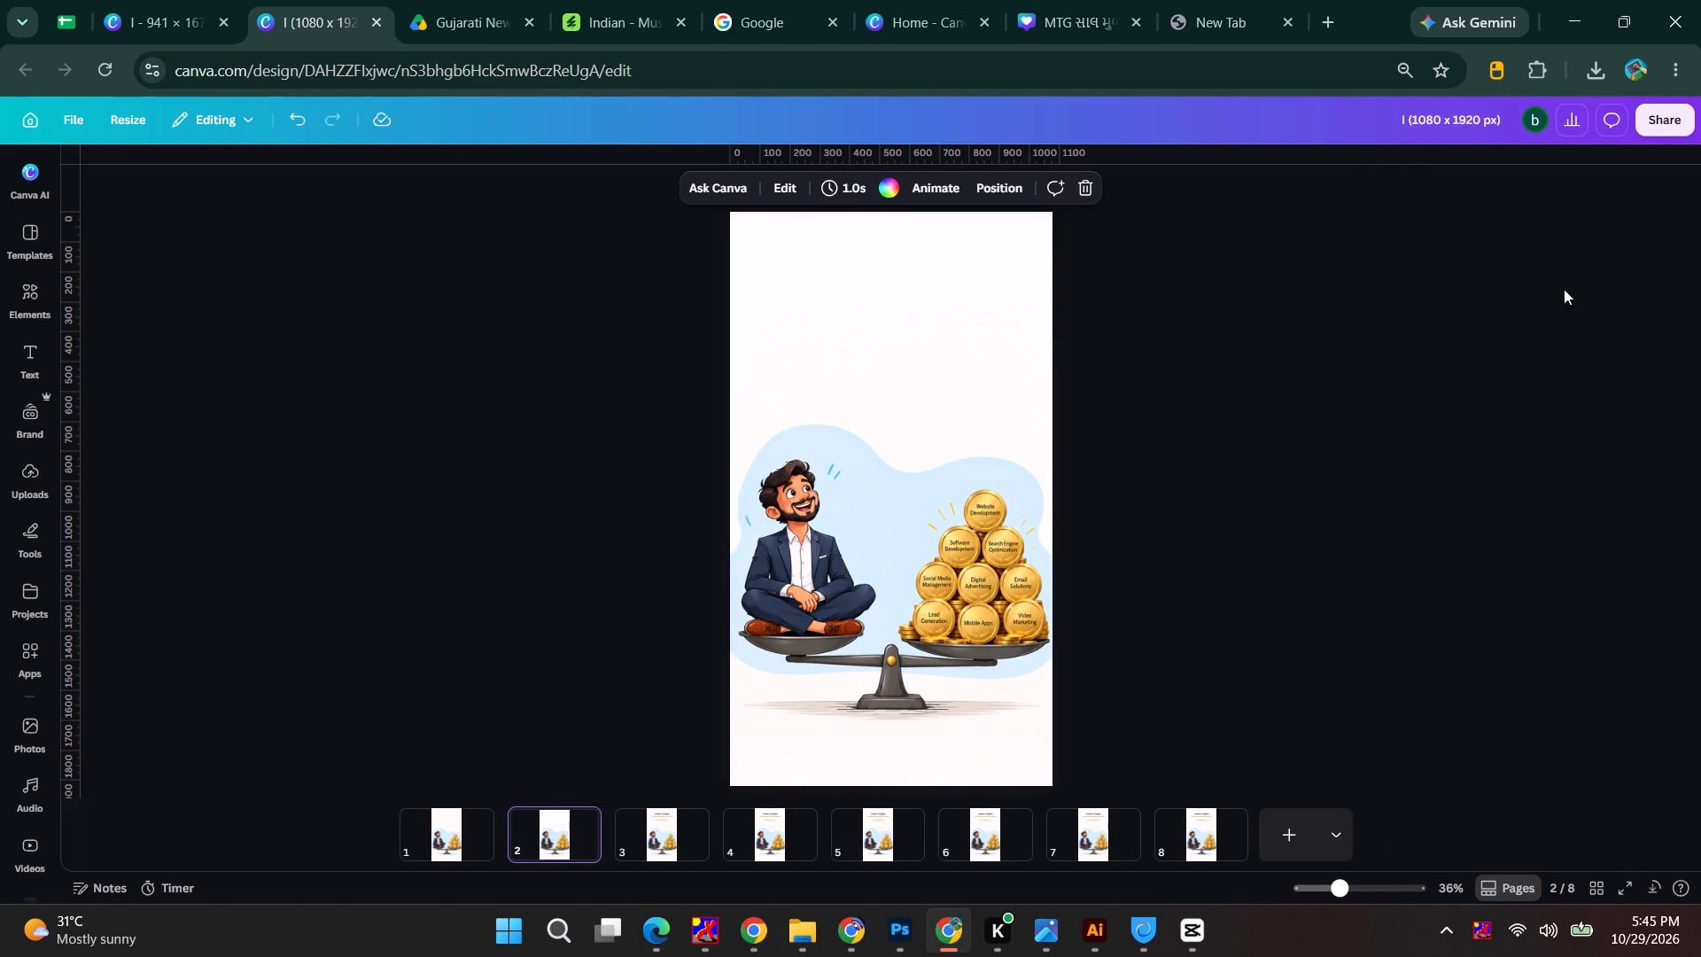
{"action": "left_click", "coordinate": [1643, 132]}
{"action": "left_click", "coordinate": [1394, 500]}
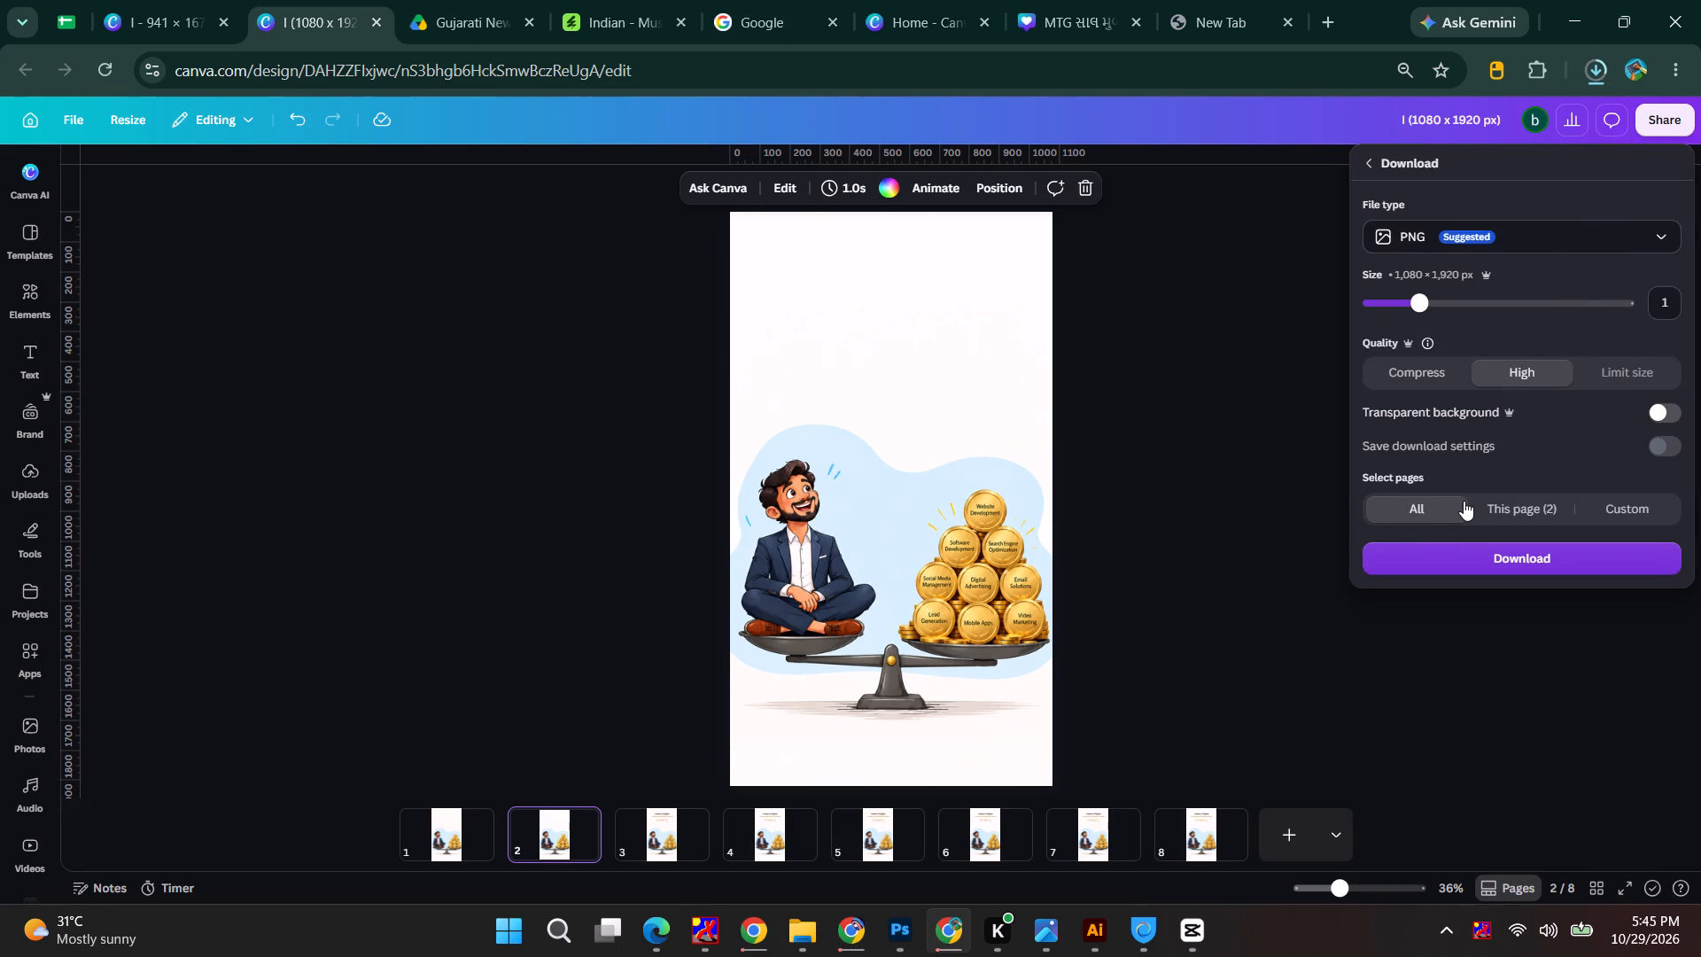
{"action": "left_click", "coordinate": [1530, 559]}
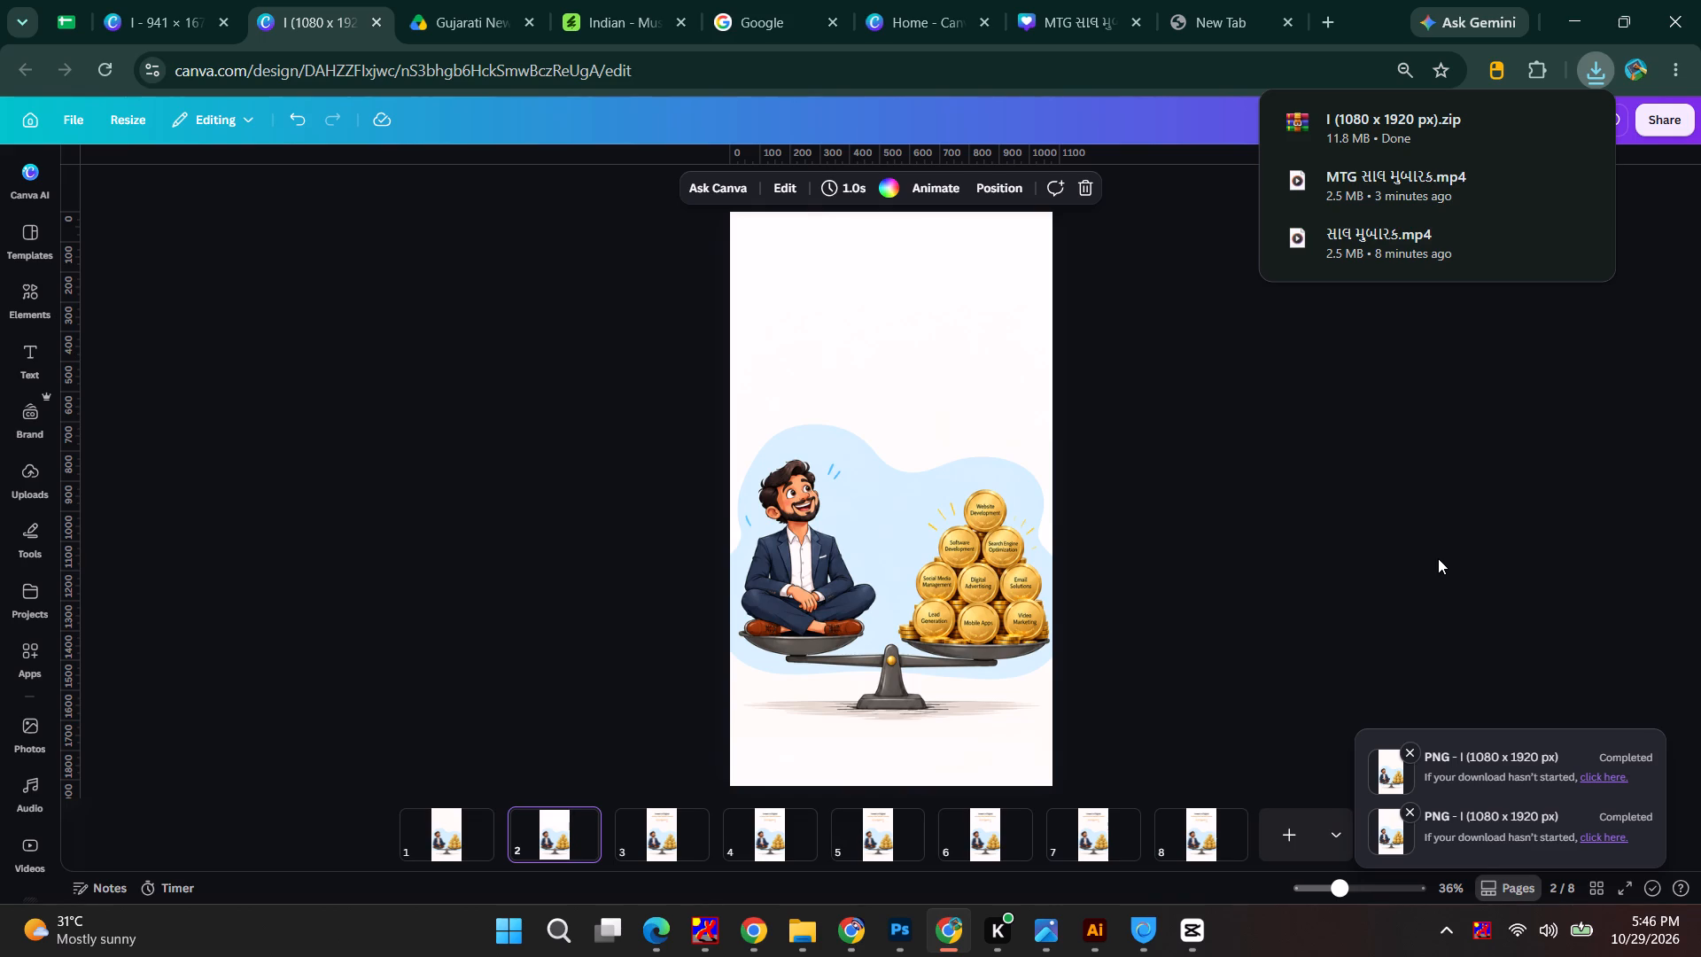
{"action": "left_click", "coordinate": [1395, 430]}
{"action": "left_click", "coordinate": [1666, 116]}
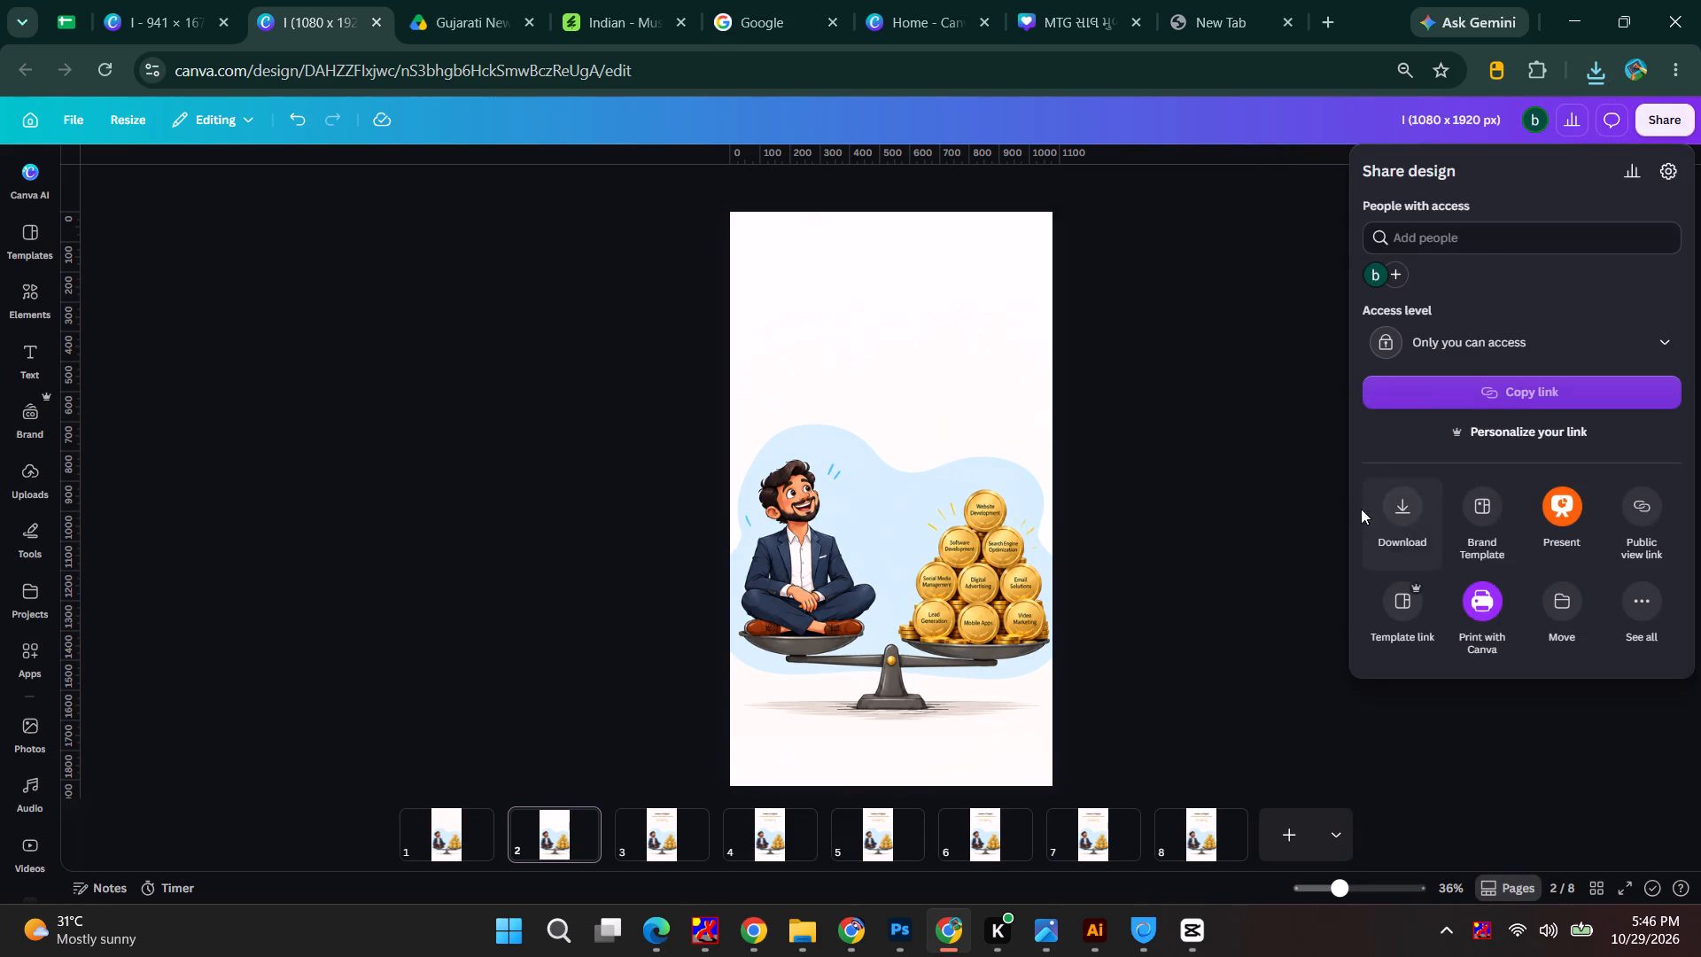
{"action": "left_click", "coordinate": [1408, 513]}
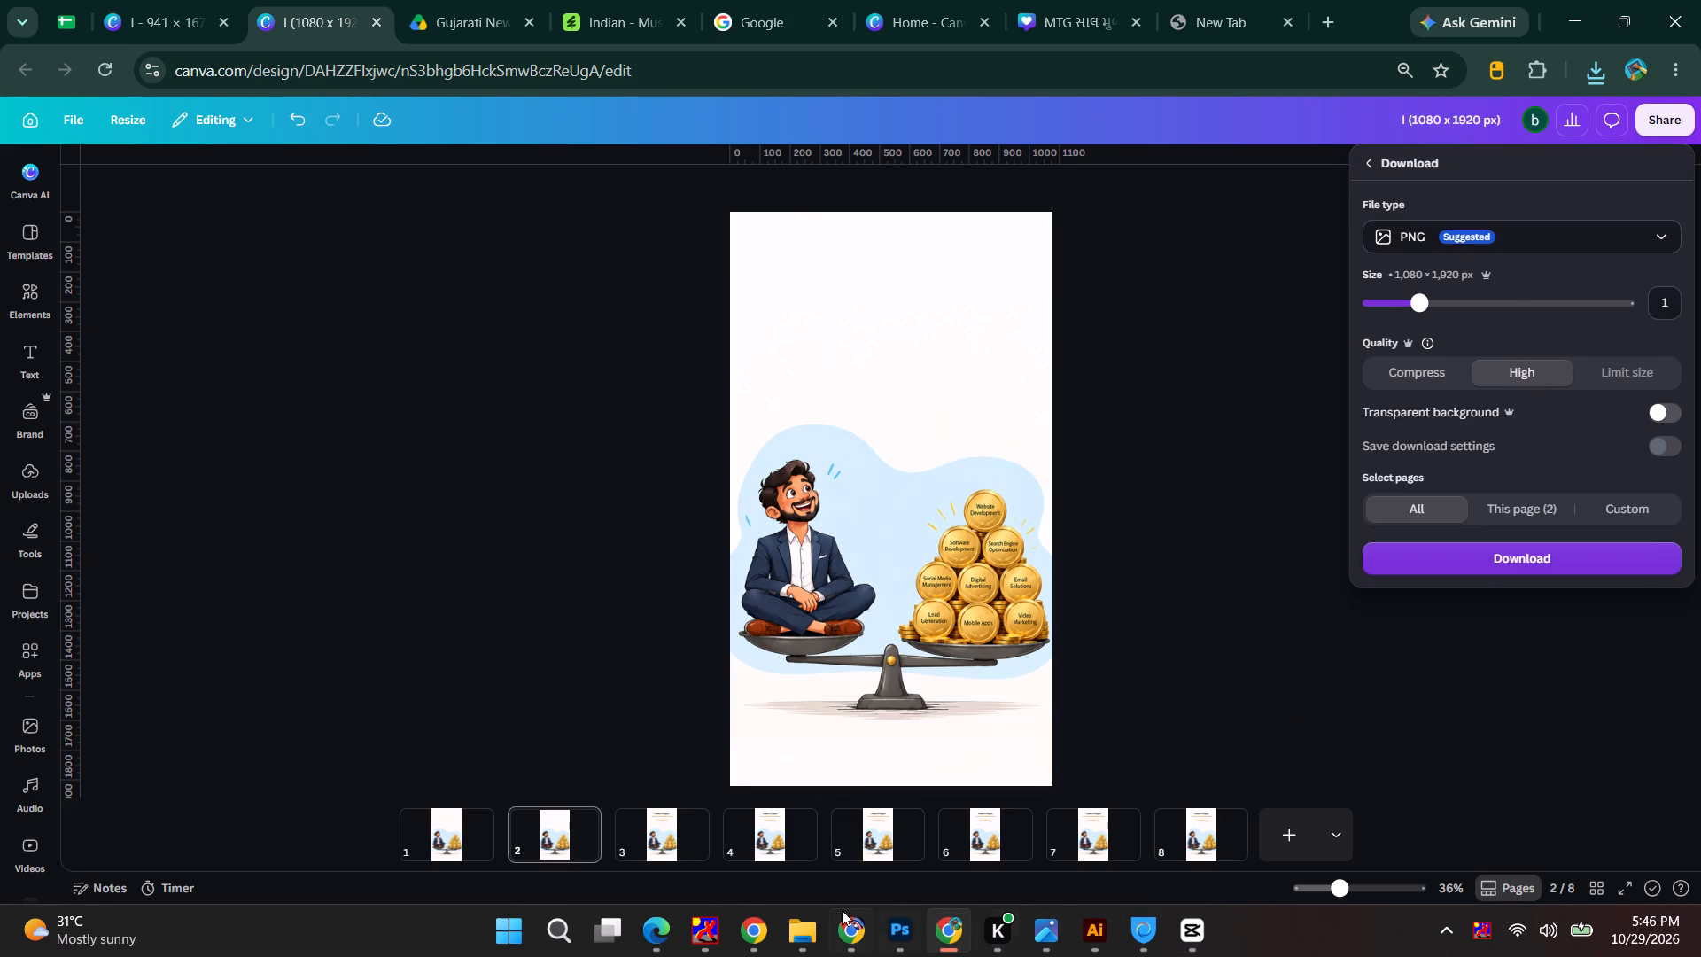
Switch to the Downloads folder in File Explorer and open the "I (1080 x 1920 px) (1)" archive in WinRAR.
{"action": "left_click", "coordinate": [811, 943]}
{"action": "left_click", "coordinate": [560, 837]}
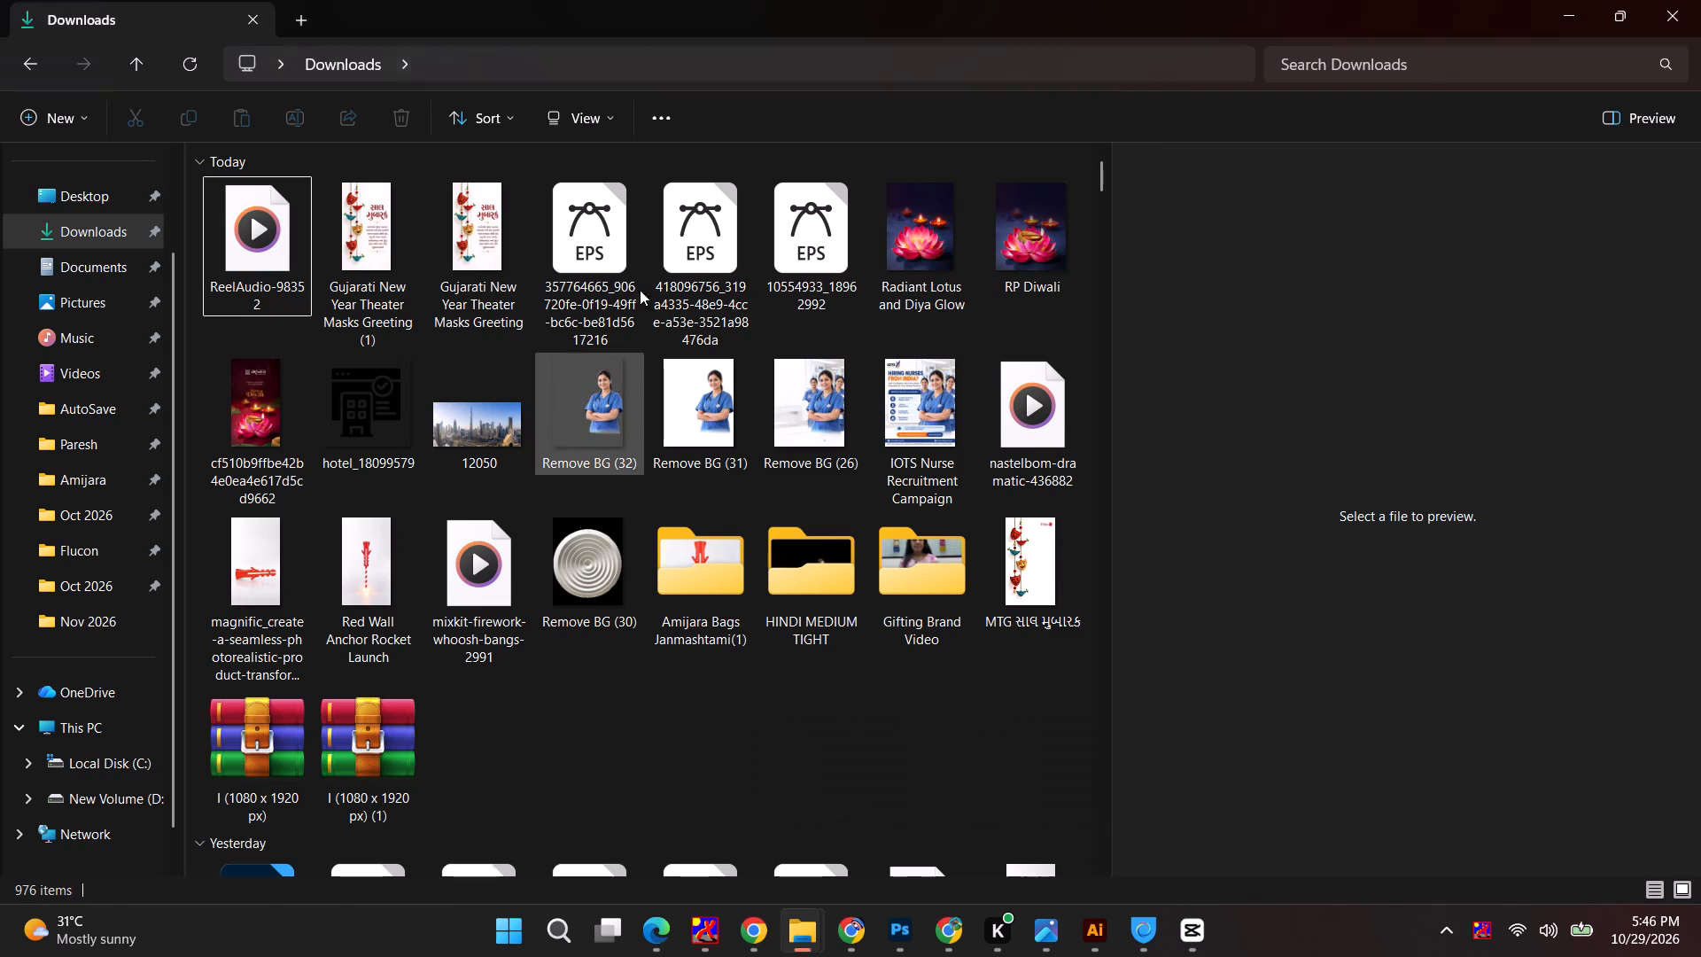
{"action": "double_click", "coordinate": [388, 759]}
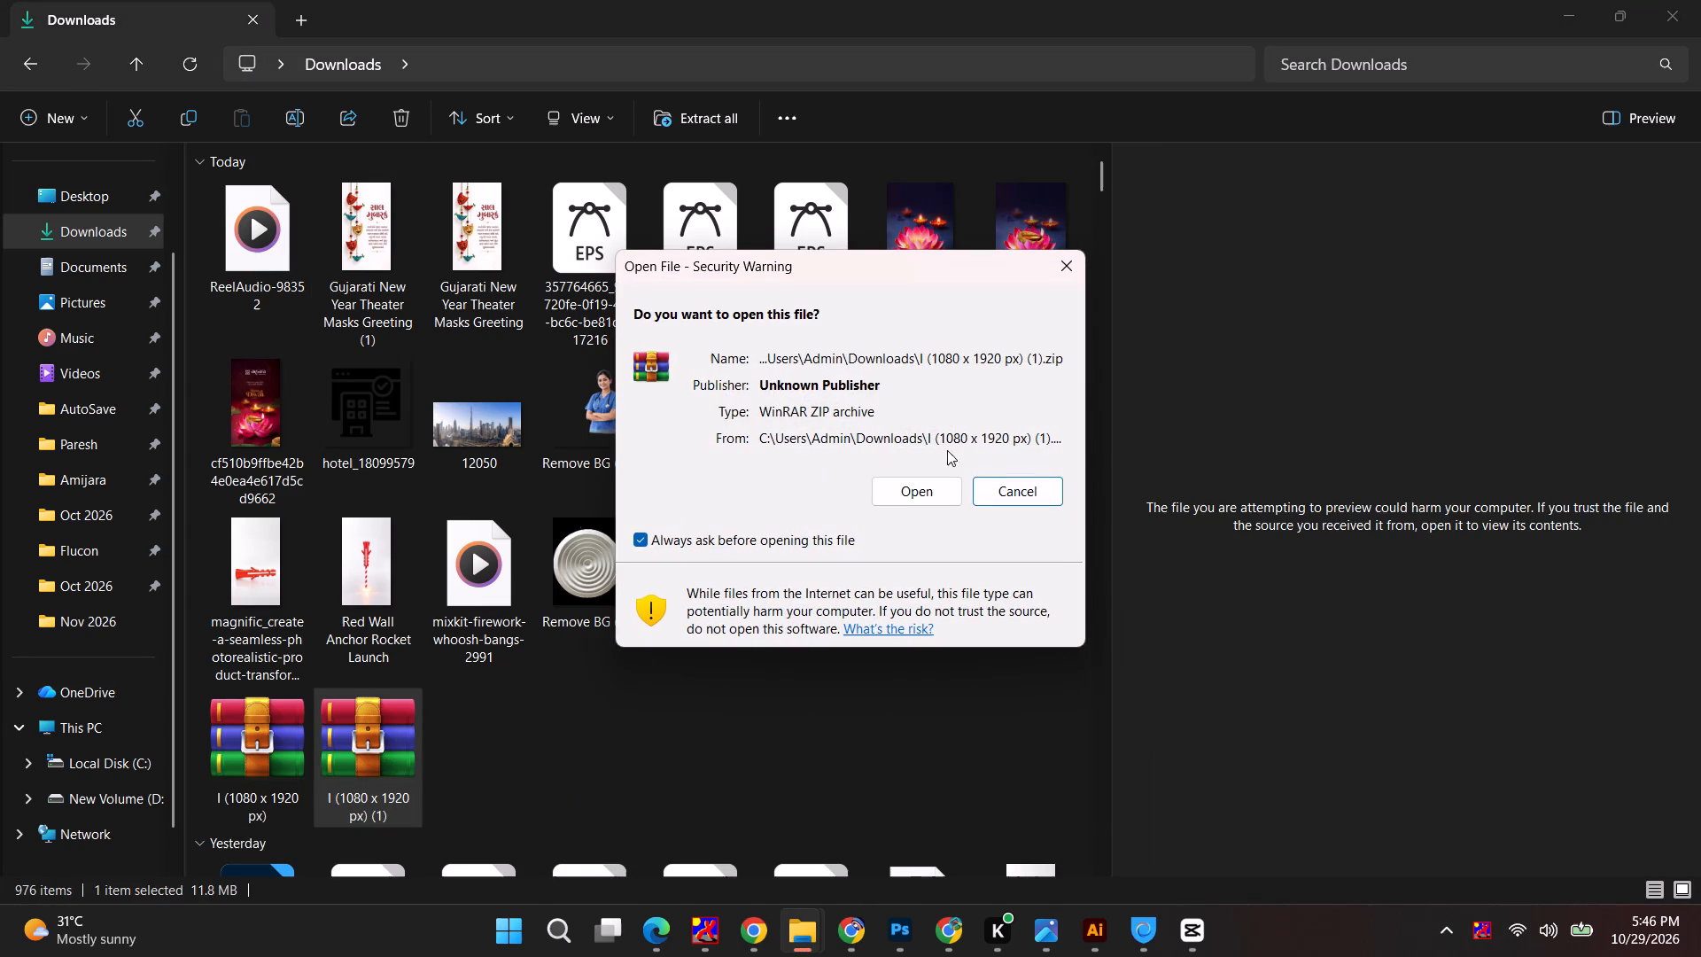
{"action": "left_click", "coordinate": [930, 484]}
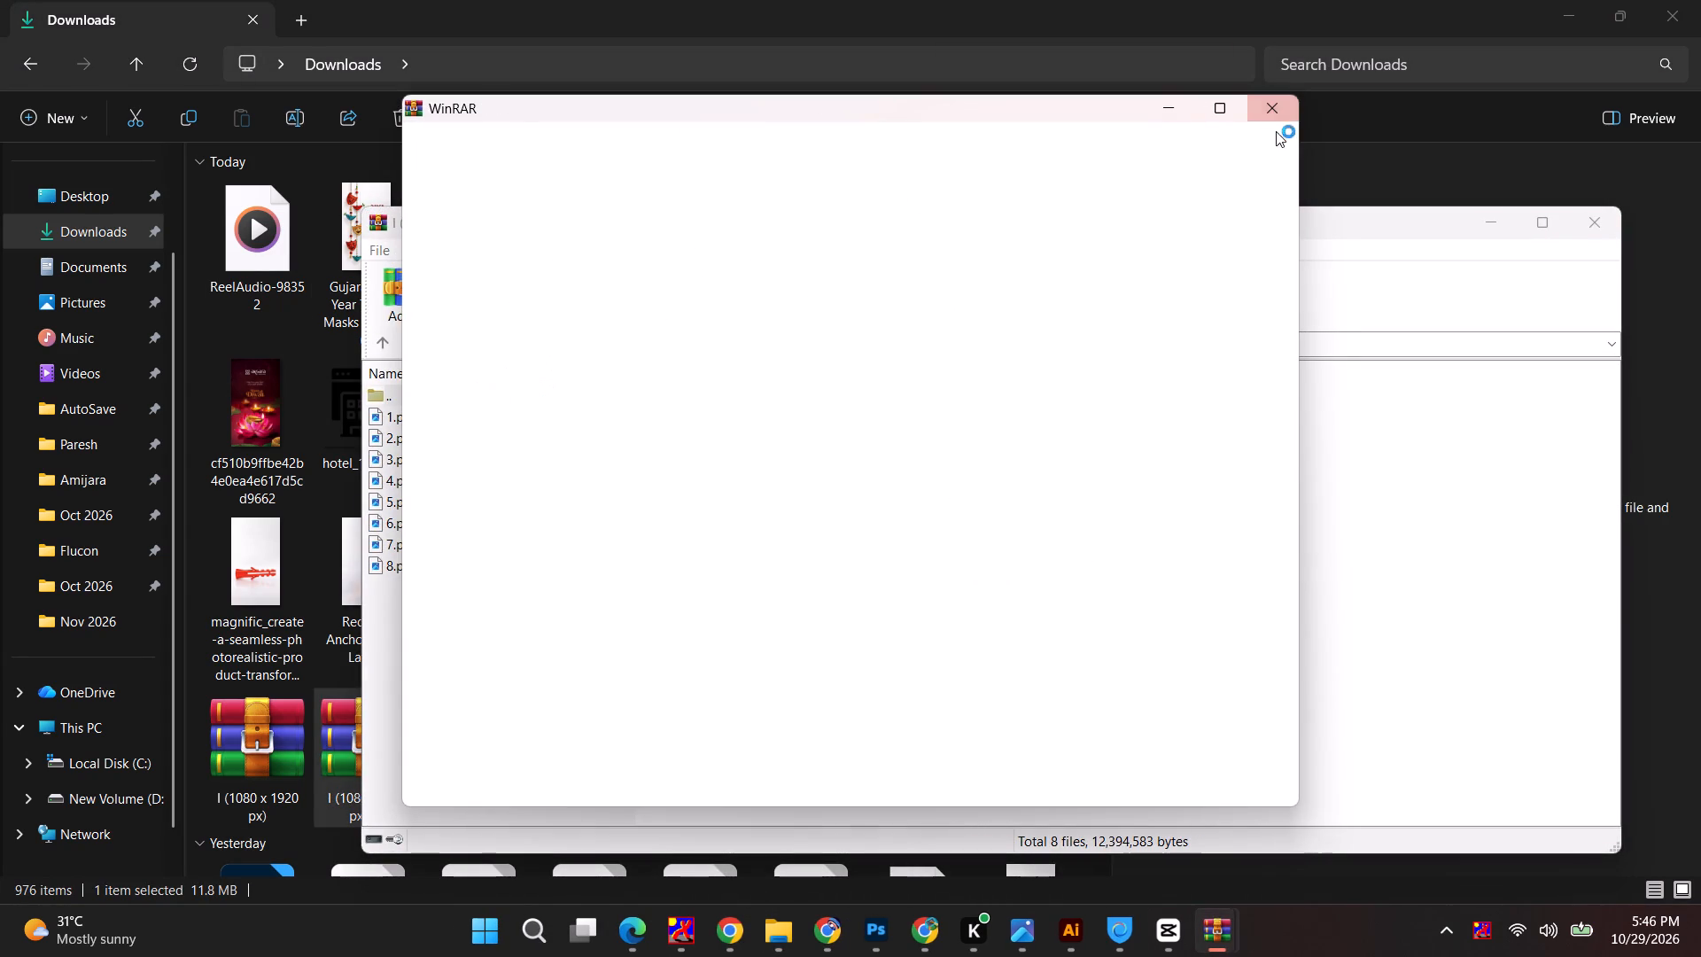
{"action": "left_click", "coordinate": [1273, 120]}
Extract 1.png and 2.png from the archive into the Downloads folder without replacing the existing 1.png.
{"action": "left_click", "coordinate": [454, 433]}
{"action": "left_click", "coordinate": [455, 418]}
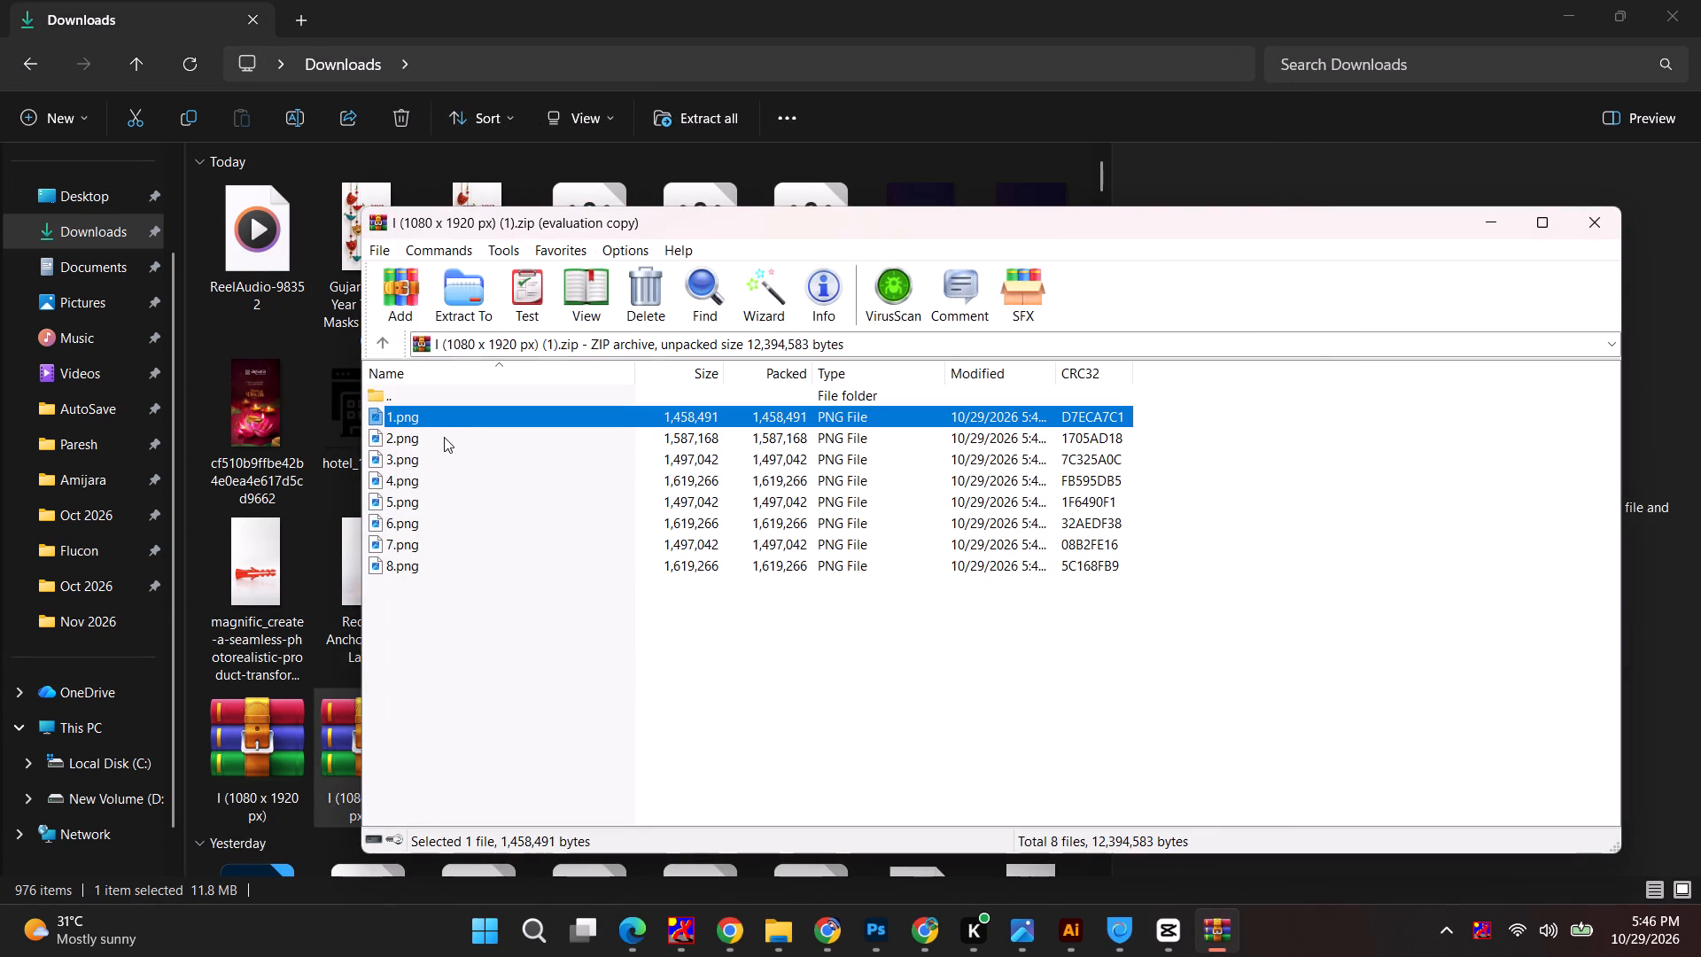
{"action": "left_click", "coordinate": [444, 437], "text": "ctrl"}
{"action": "left_click_drag", "start_coordinate": [448, 438], "coordinate": [957, 164]}
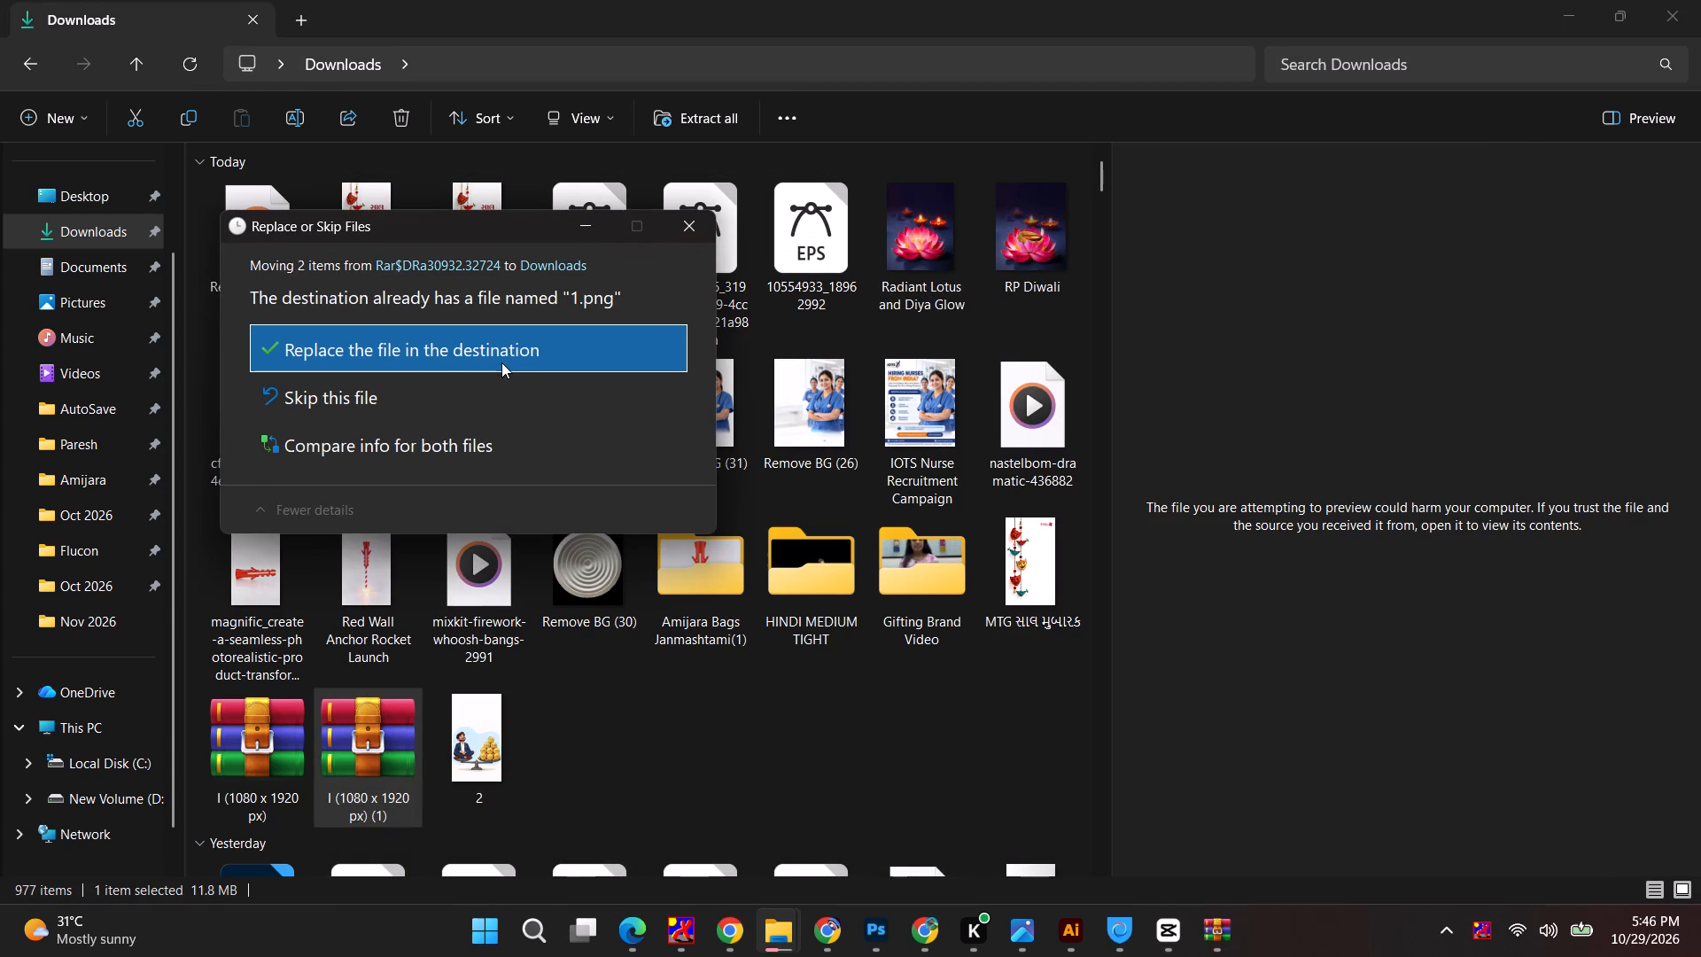
{"action": "key", "text": "Escape"}
{"action": "key", "text": "alt+Tab"}
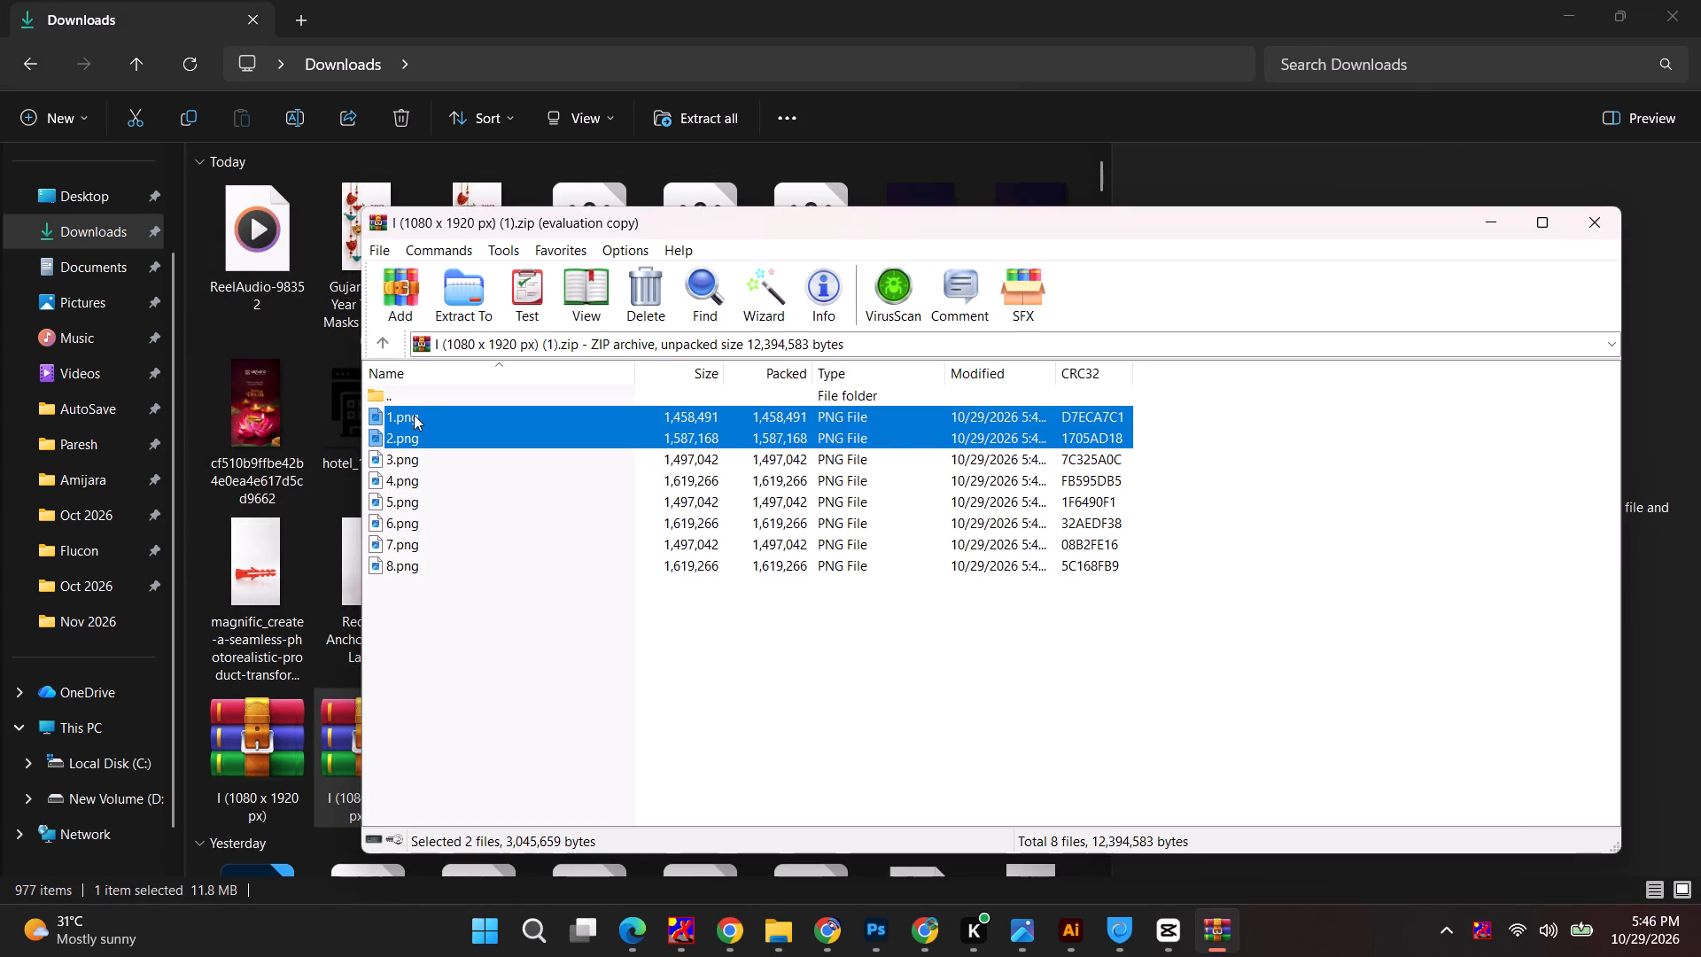
Extract 1.png from the archive into the Downloads folder, replacing the existing file of that name.
{"action": "left_click", "coordinate": [414, 415]}
{"action": "left_click_drag", "start_coordinate": [431, 414], "coordinate": [905, 197]}
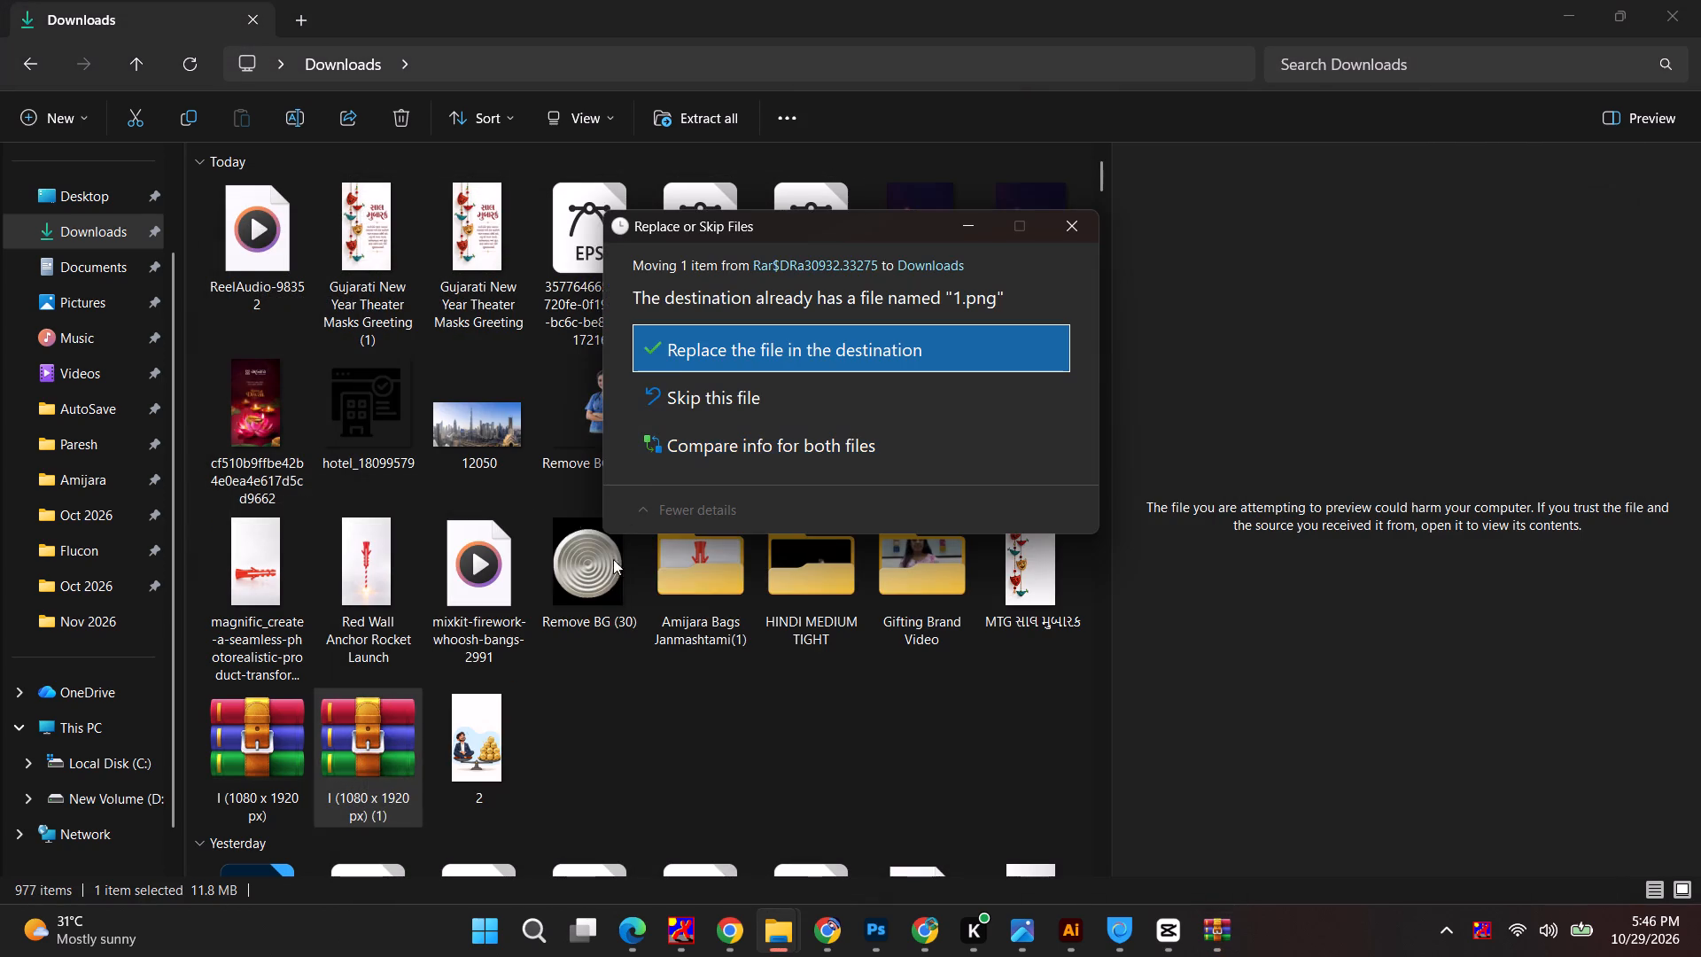
{"action": "left_click", "coordinate": [724, 352]}
Preview the extracted images 1 and 2 in the Downloads folder to compare the two artworks.
{"action": "scroll", "coordinate": [494, 502], "scroll_direction": "up", "scroll_amount": 12}
{"action": "left_click", "coordinate": [566, 719]}
{"action": "left_click", "coordinate": [466, 752]}
{"action": "left_click", "coordinate": [571, 762]}
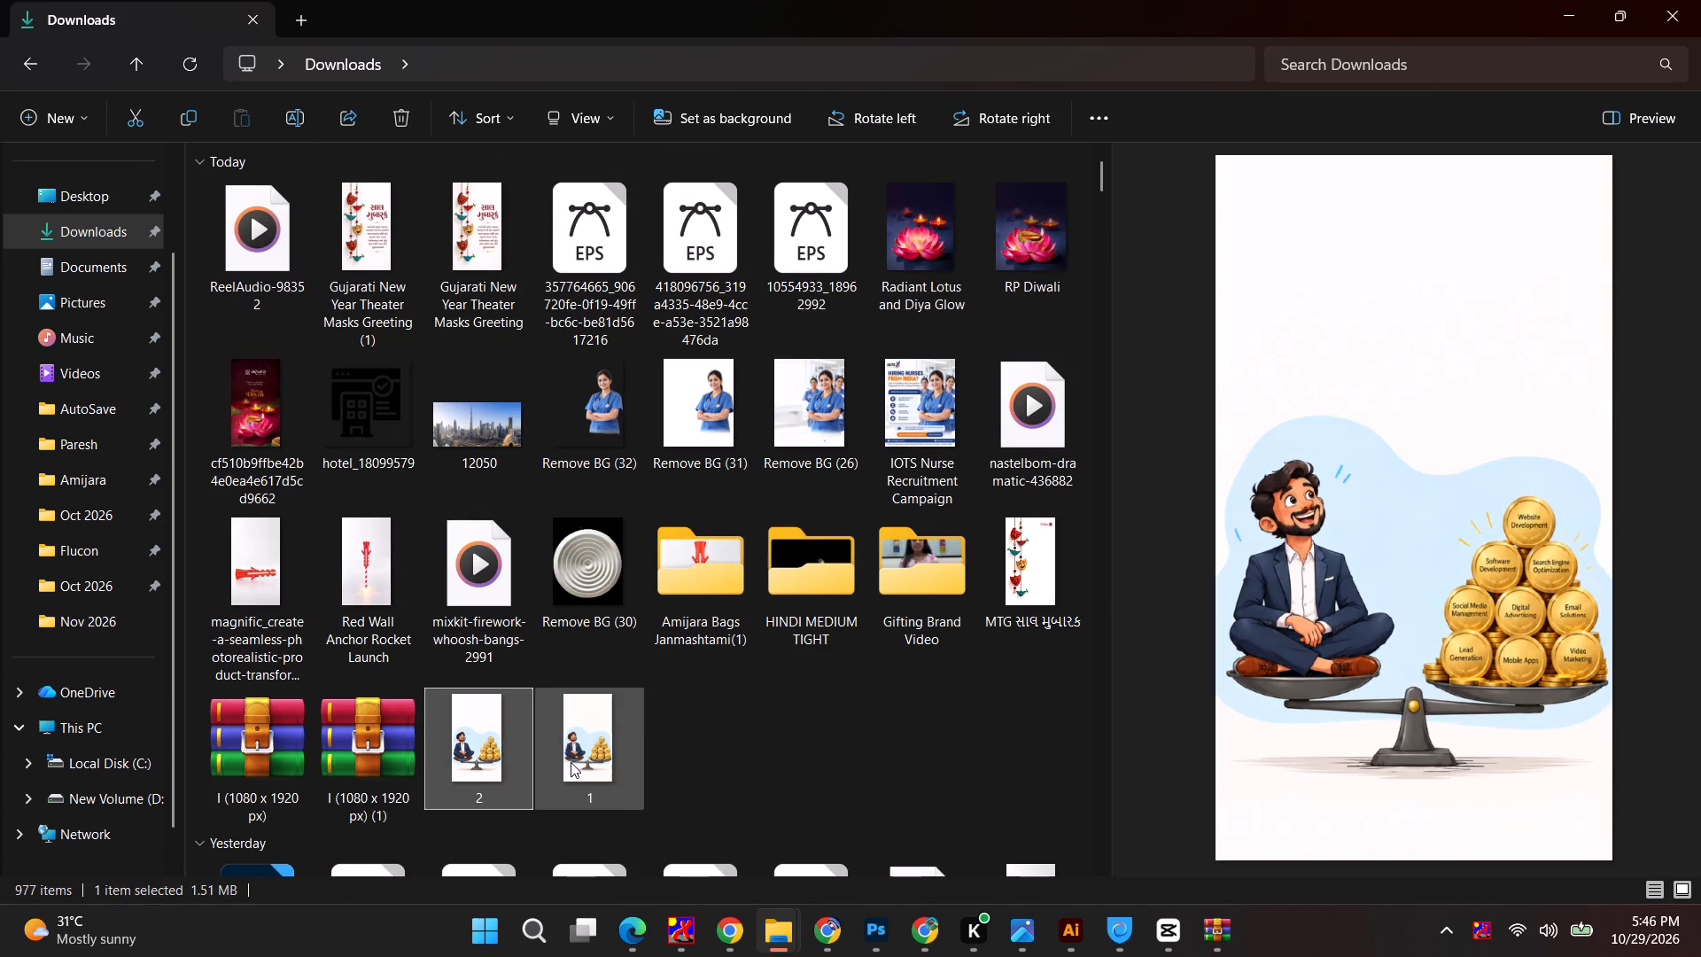
{"action": "left_click", "coordinate": [454, 774]}
{"action": "left_click", "coordinate": [532, 770]}
{"action": "left_click", "coordinate": [452, 773]}
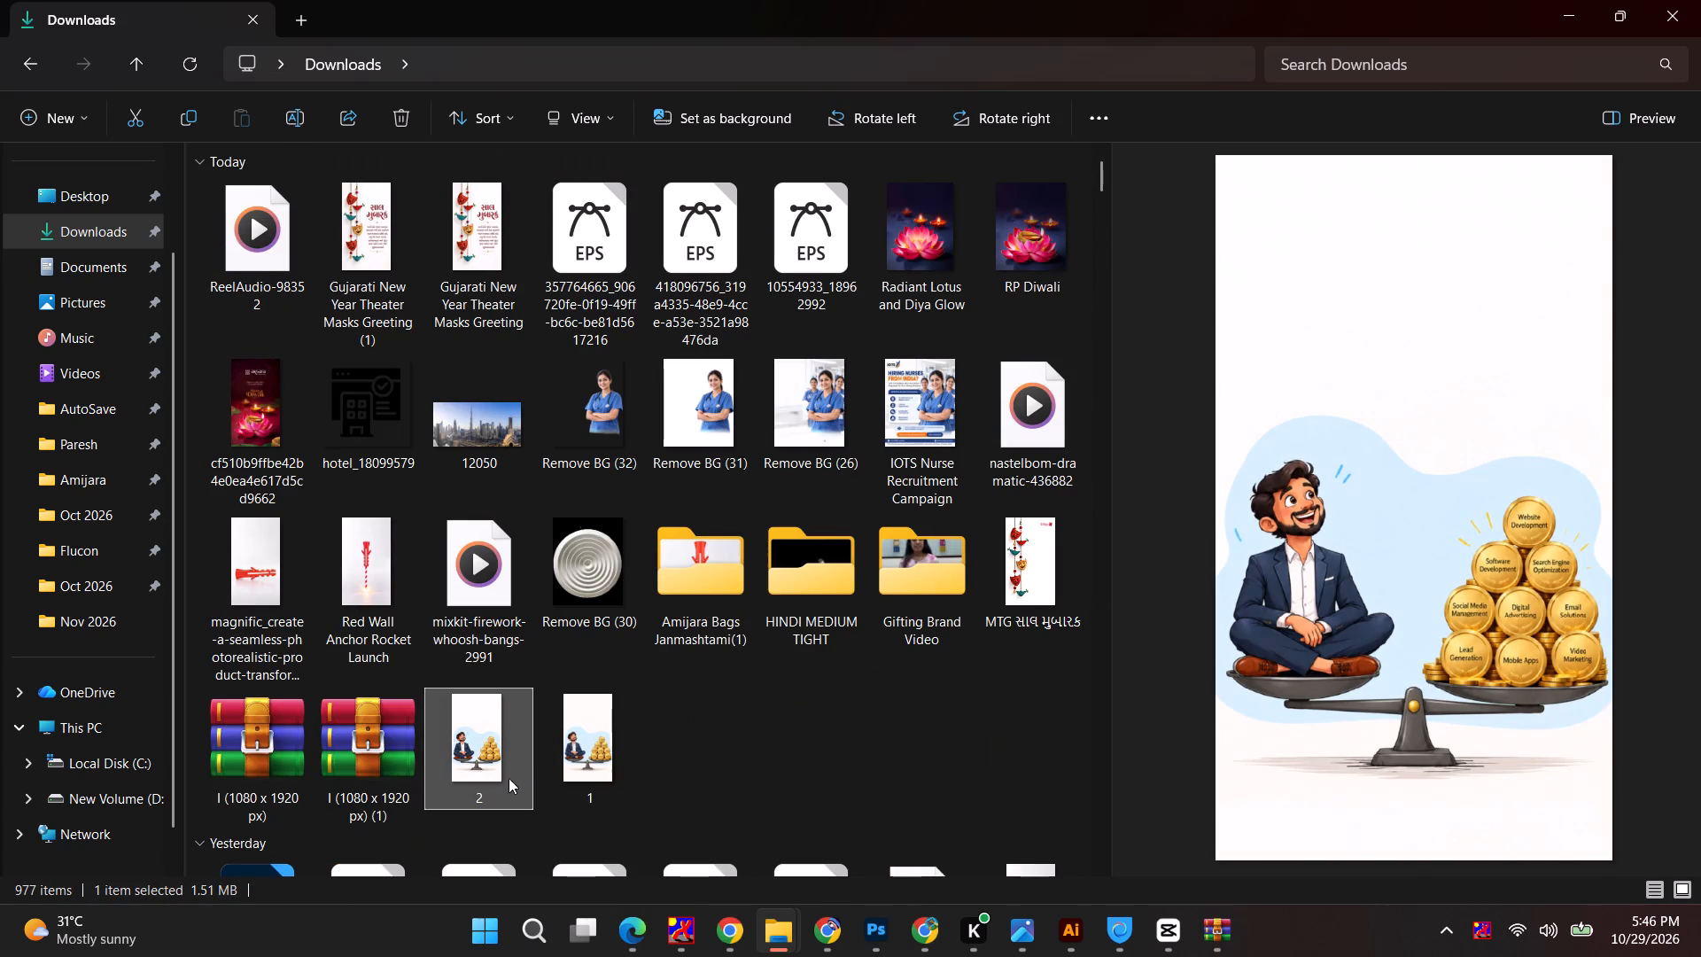
Open the extracted image 1 from the Downloads folder as a new document in Photoshop.
{"action": "left_click", "coordinate": [576, 755]}
{"action": "left_click", "coordinate": [476, 743], "text": "ctrl"}
{"action": "left_click", "coordinate": [878, 920]}
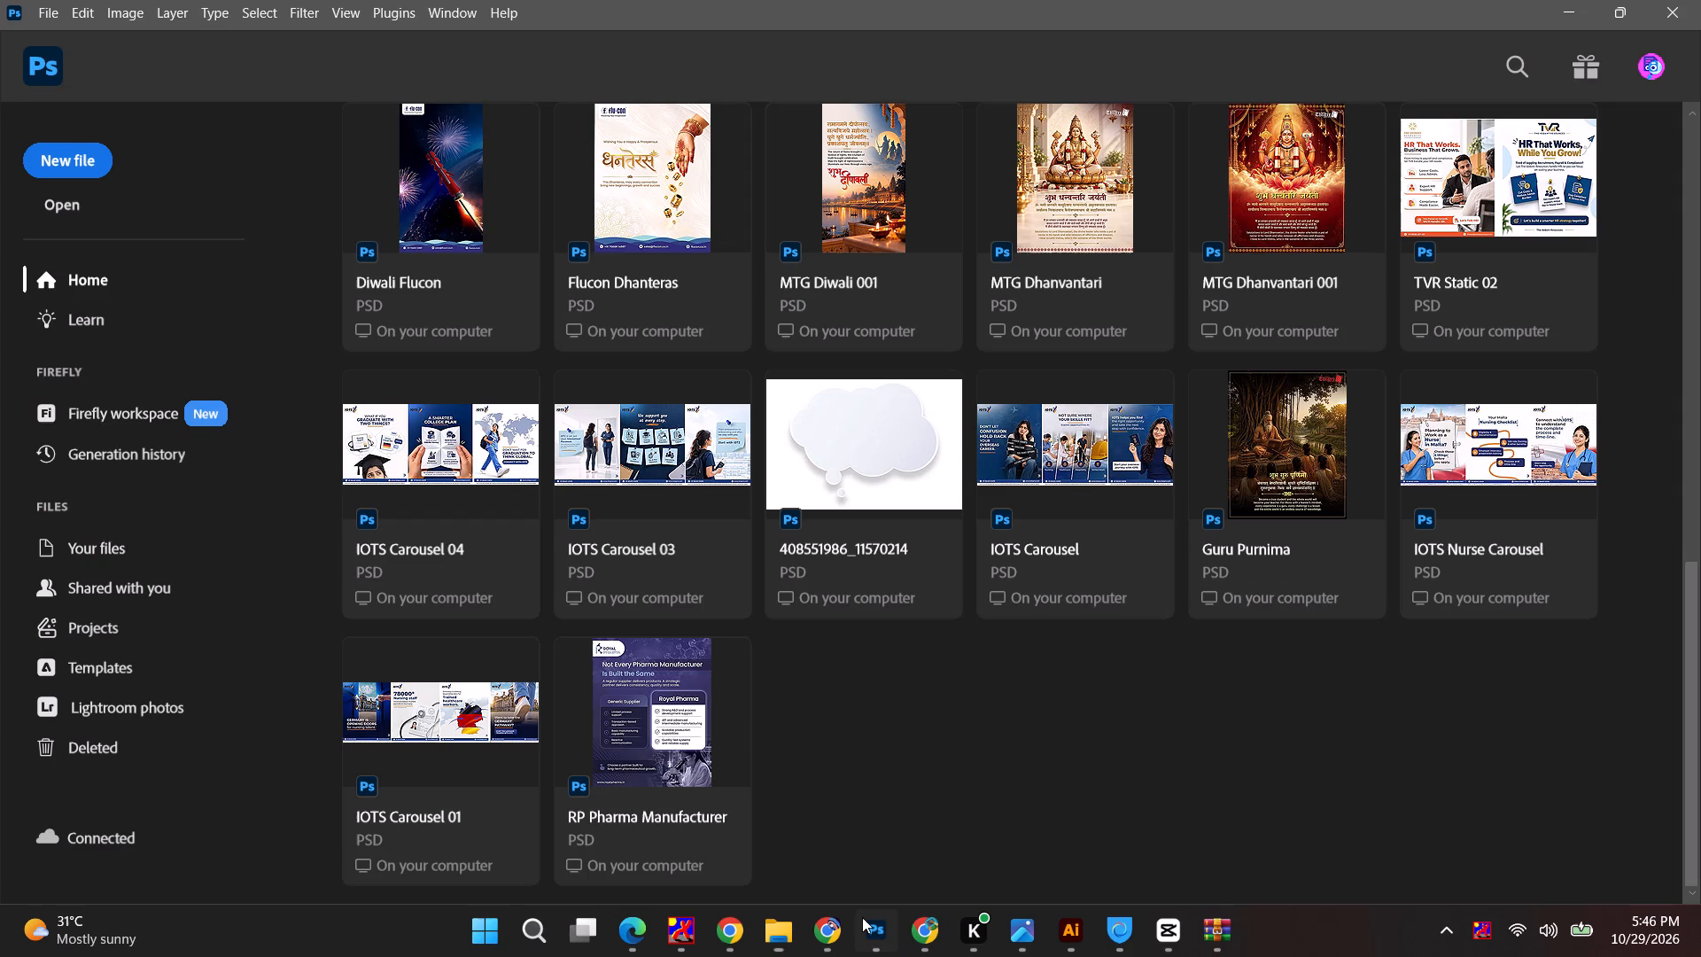
{"action": "key", "text": "alt+Tab"}
{"action": "left_click_drag", "start_coordinate": [586, 735], "coordinate": [631, 728]}
{"action": "key", "text": "alt+Tab"}
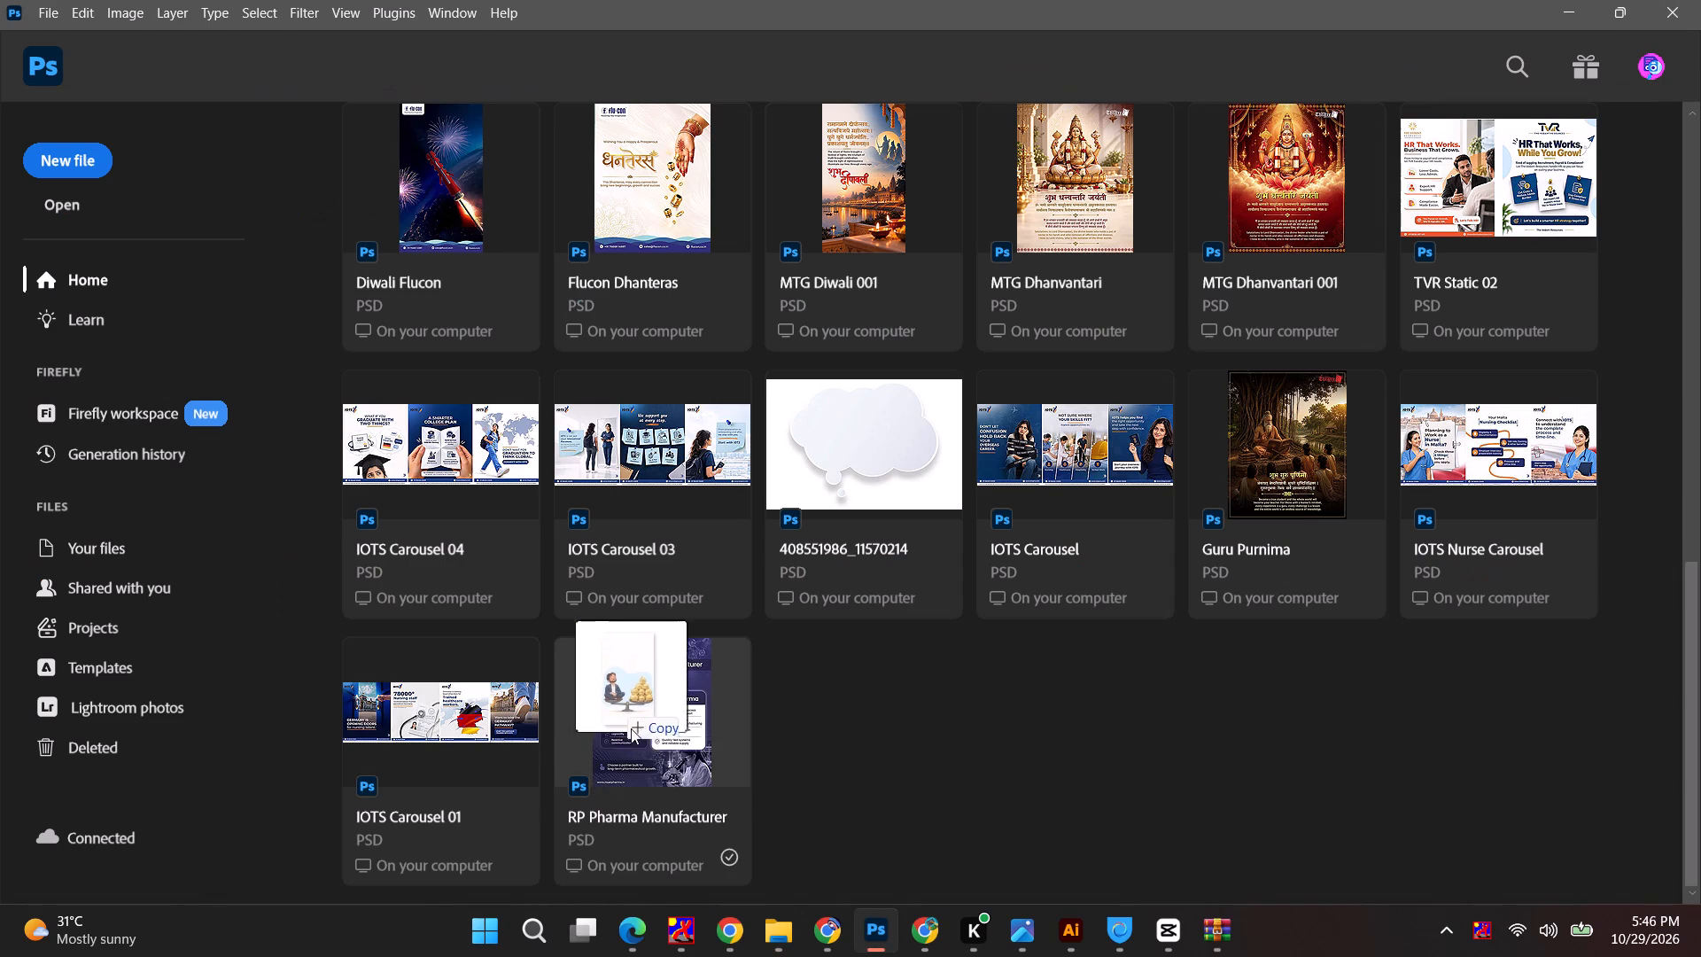
{"action": "left_click_drag", "start_coordinate": [631, 728], "coordinate": [869, 918]}
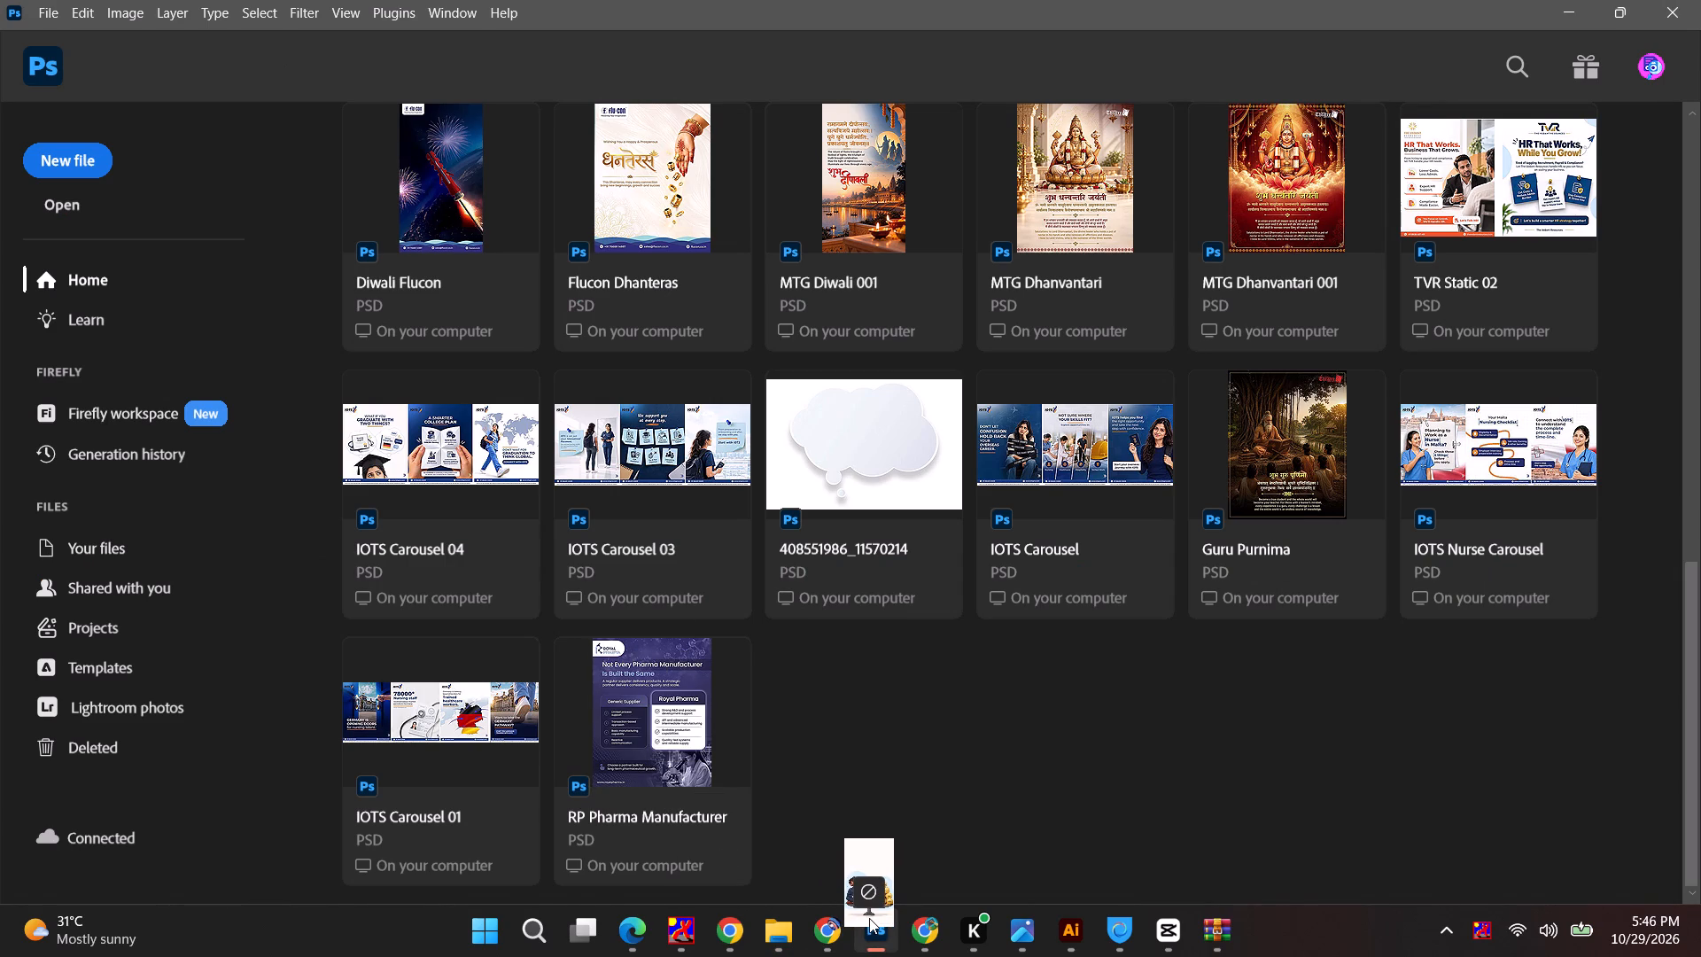
{"action": "left_click_drag", "start_coordinate": [869, 918], "coordinate": [799, 651]}
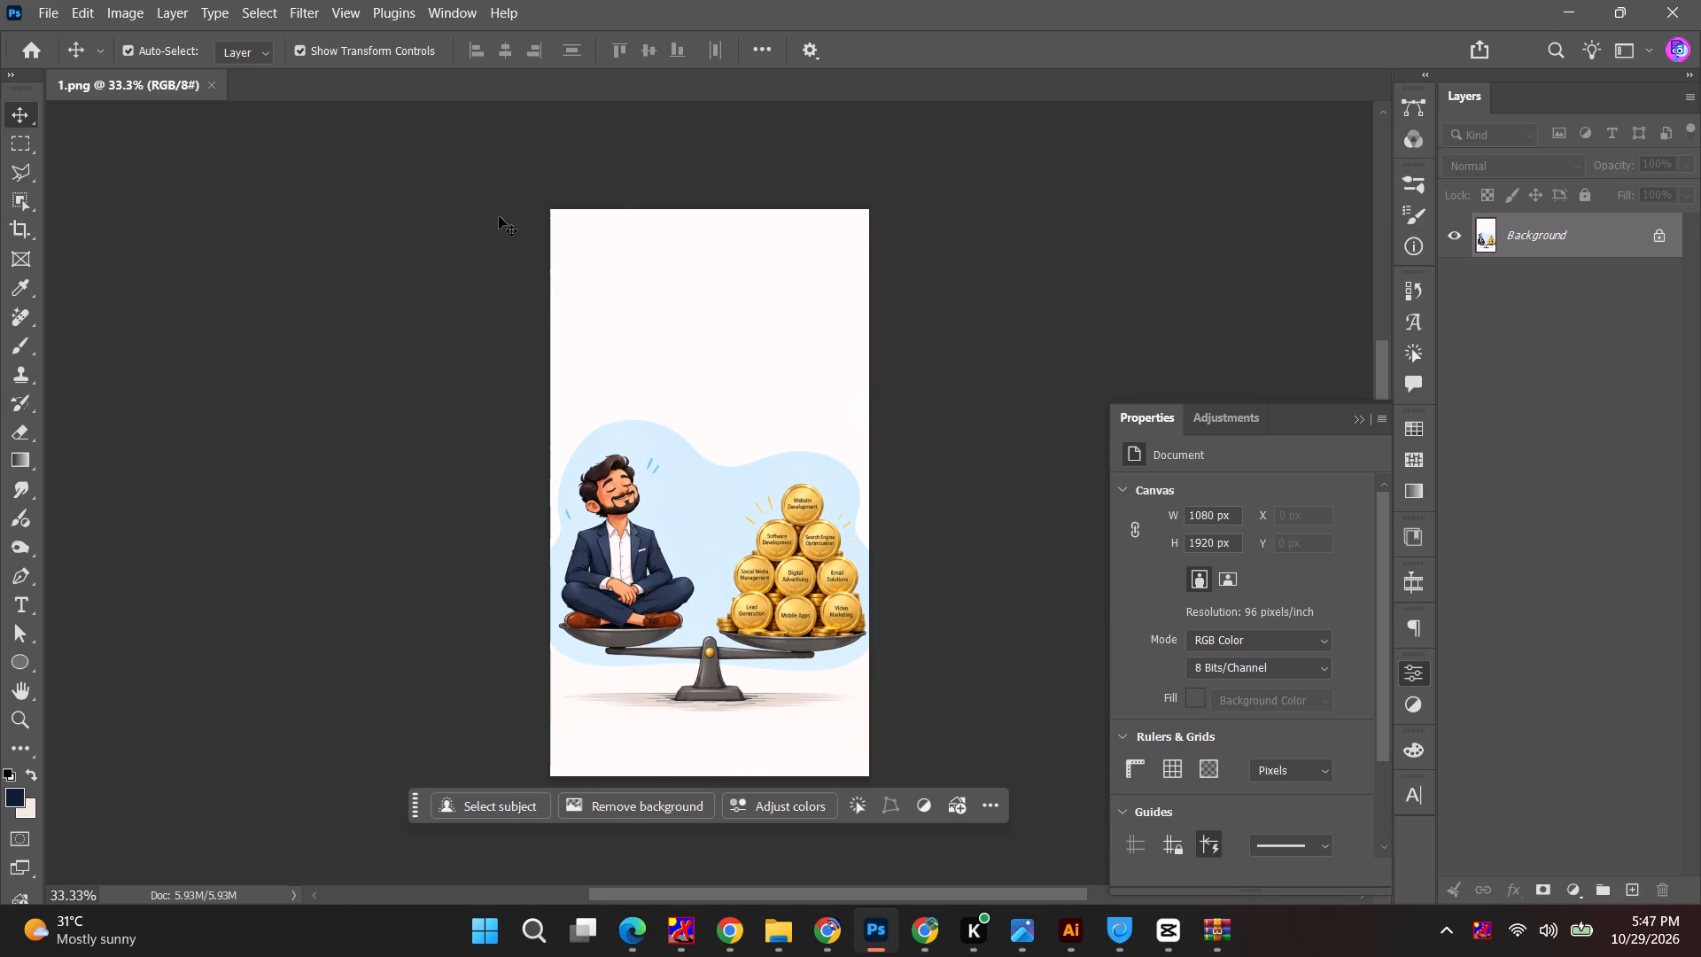
Place the image 2 from the Downloads folder into the 1.png document as an embedded layer at full canvas size.
{"action": "key", "text": "alt+Tab"}
{"action": "left_click", "coordinate": [580, 266], "text": "alt"}
{"action": "left_click", "coordinate": [516, 739]}
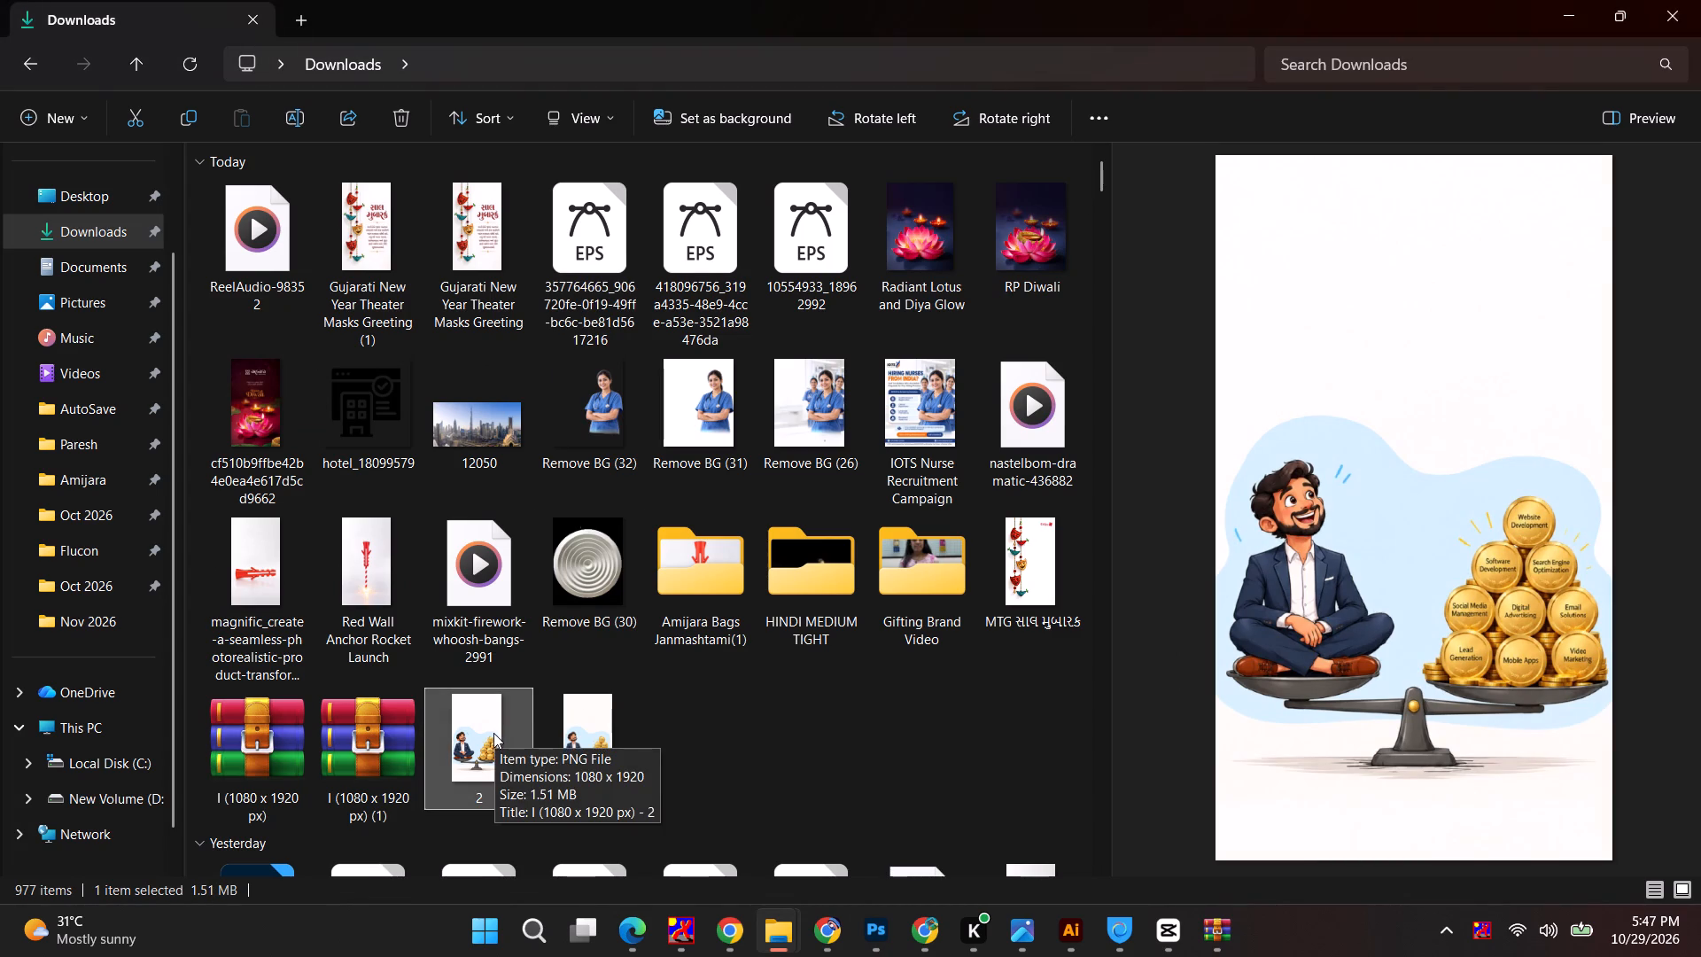
{"action": "left_click_drag", "start_coordinate": [460, 753], "coordinate": [662, 564]}
{"action": "key", "text": "alt+Tab"}
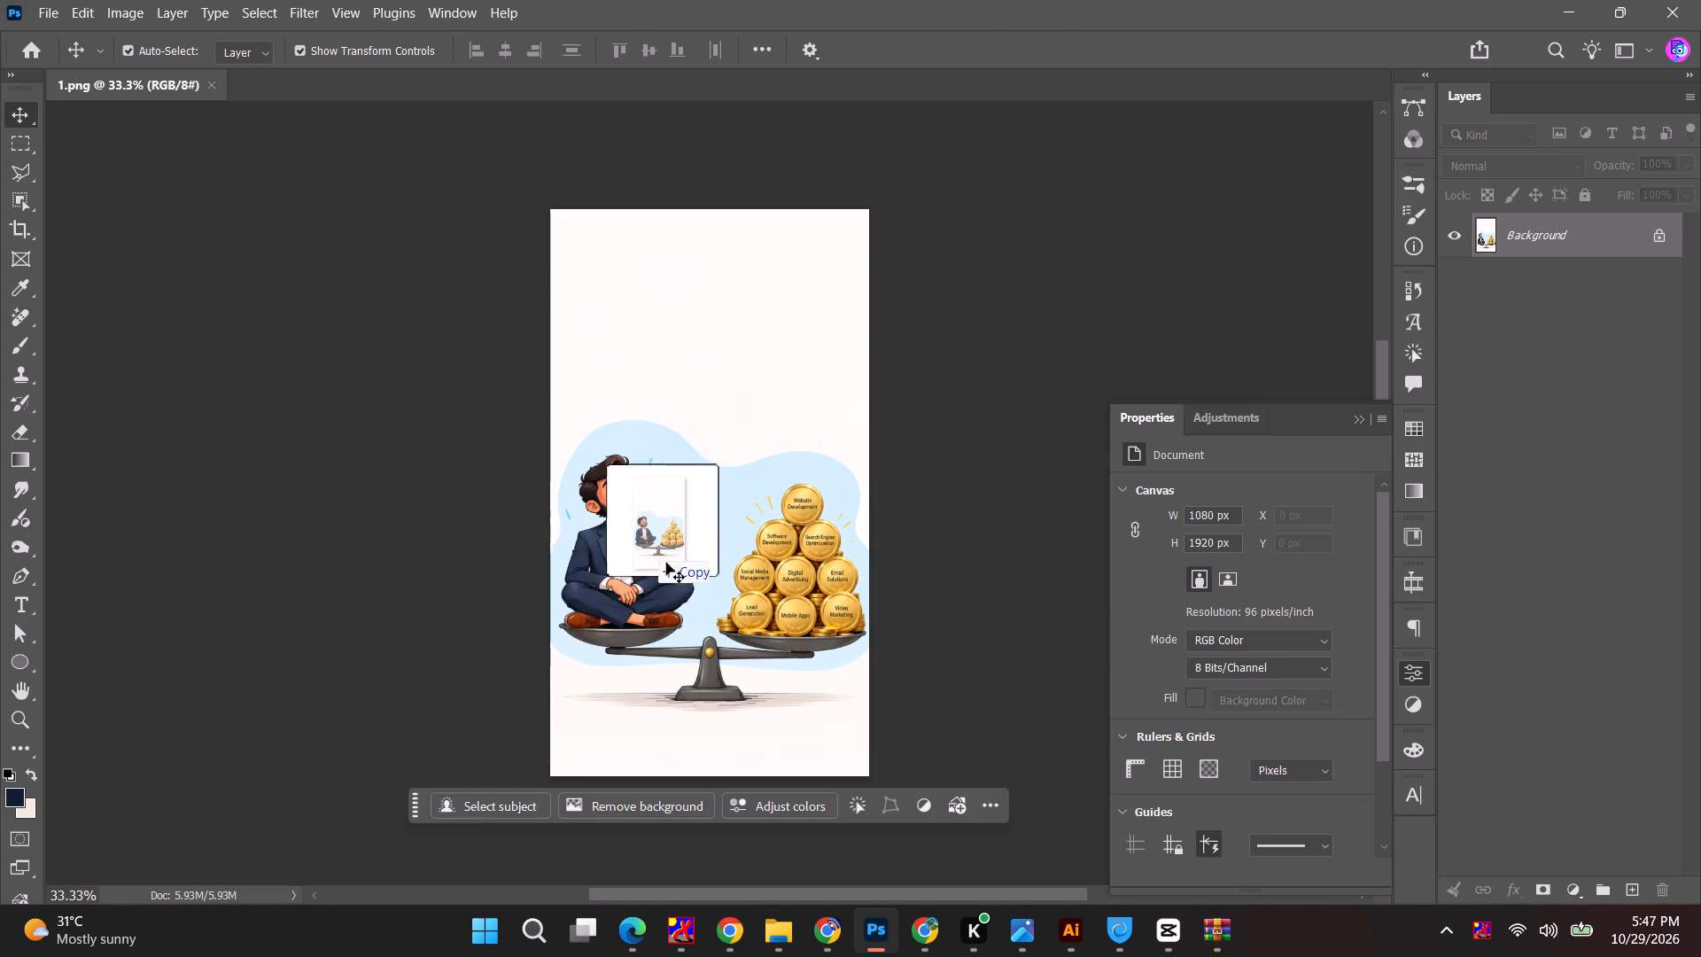
{"action": "left_click", "coordinate": [1088, 56]}
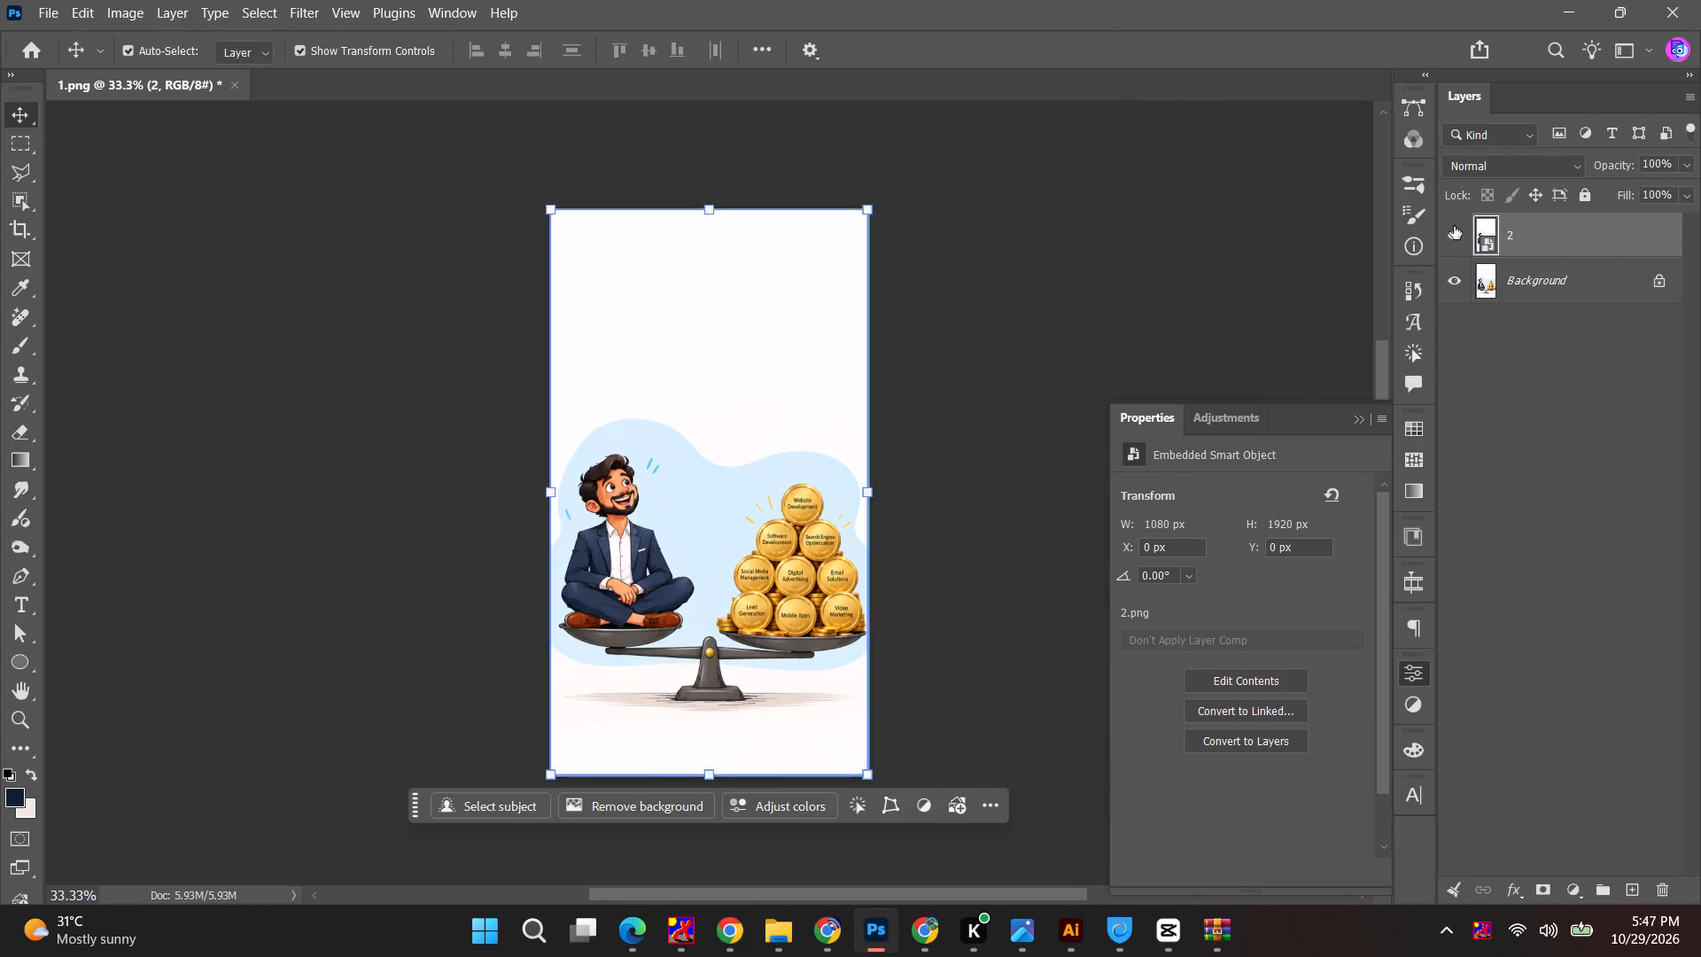
Toggle the visibility of layer 2 repeatedly to compare its artwork with the Background, leaving the layer visible.
{"action": "left_click", "coordinate": [1455, 225]}
{"action": "left_click", "coordinate": [1455, 225]}
{"action": "left_click", "coordinate": [1455, 225]}
{"action": "left_click", "coordinate": [1455, 225]}
{"action": "left_click", "coordinate": [1455, 225]}
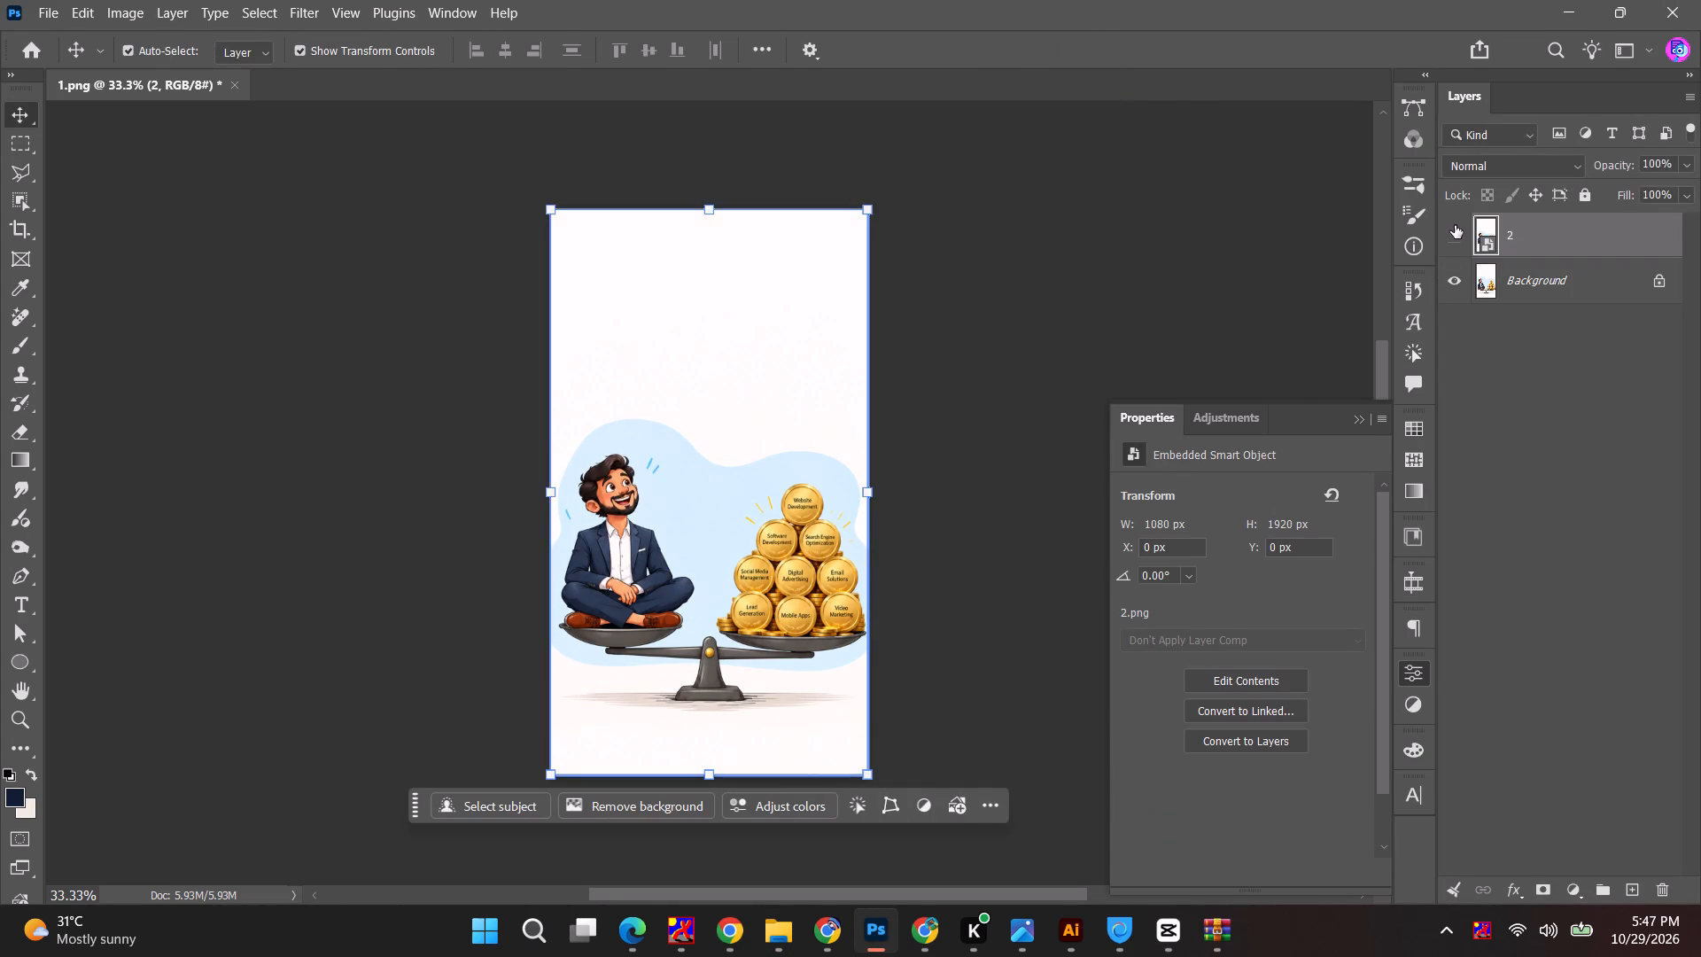
{"action": "left_click", "coordinate": [1455, 225]}
{"action": "left_click", "coordinate": [1455, 225]}
{"action": "left_click", "coordinate": [1455, 225]}
{"action": "left_click", "coordinate": [1455, 225]}
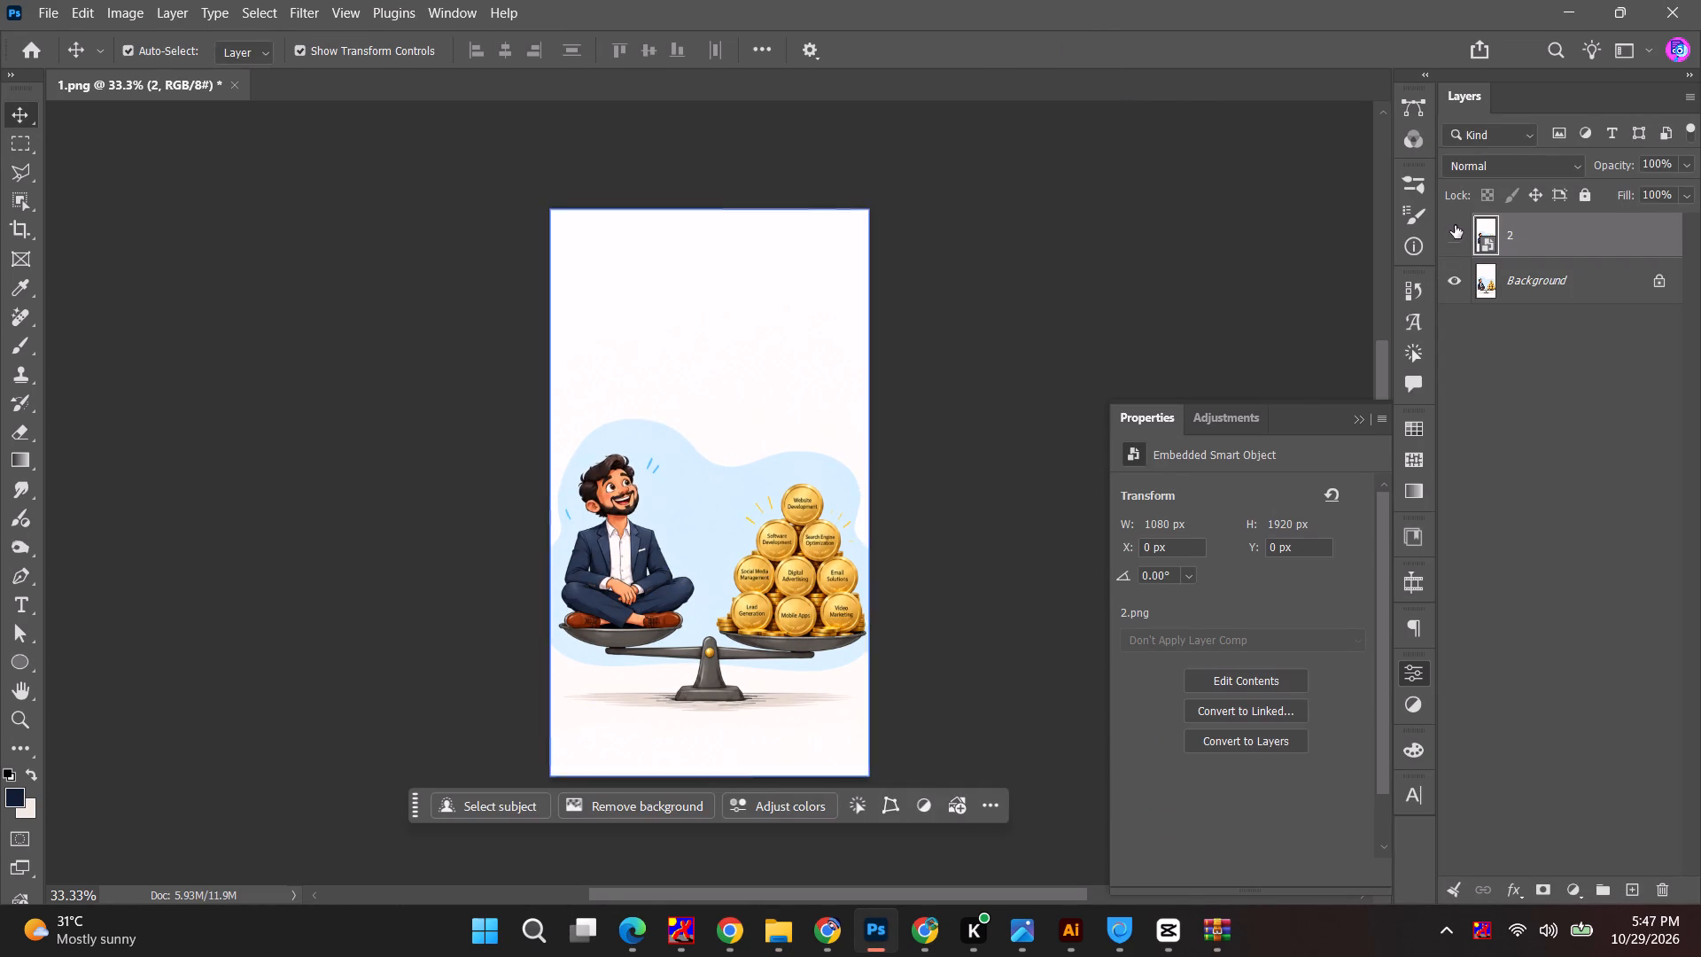
{"action": "left_click", "coordinate": [1455, 225]}
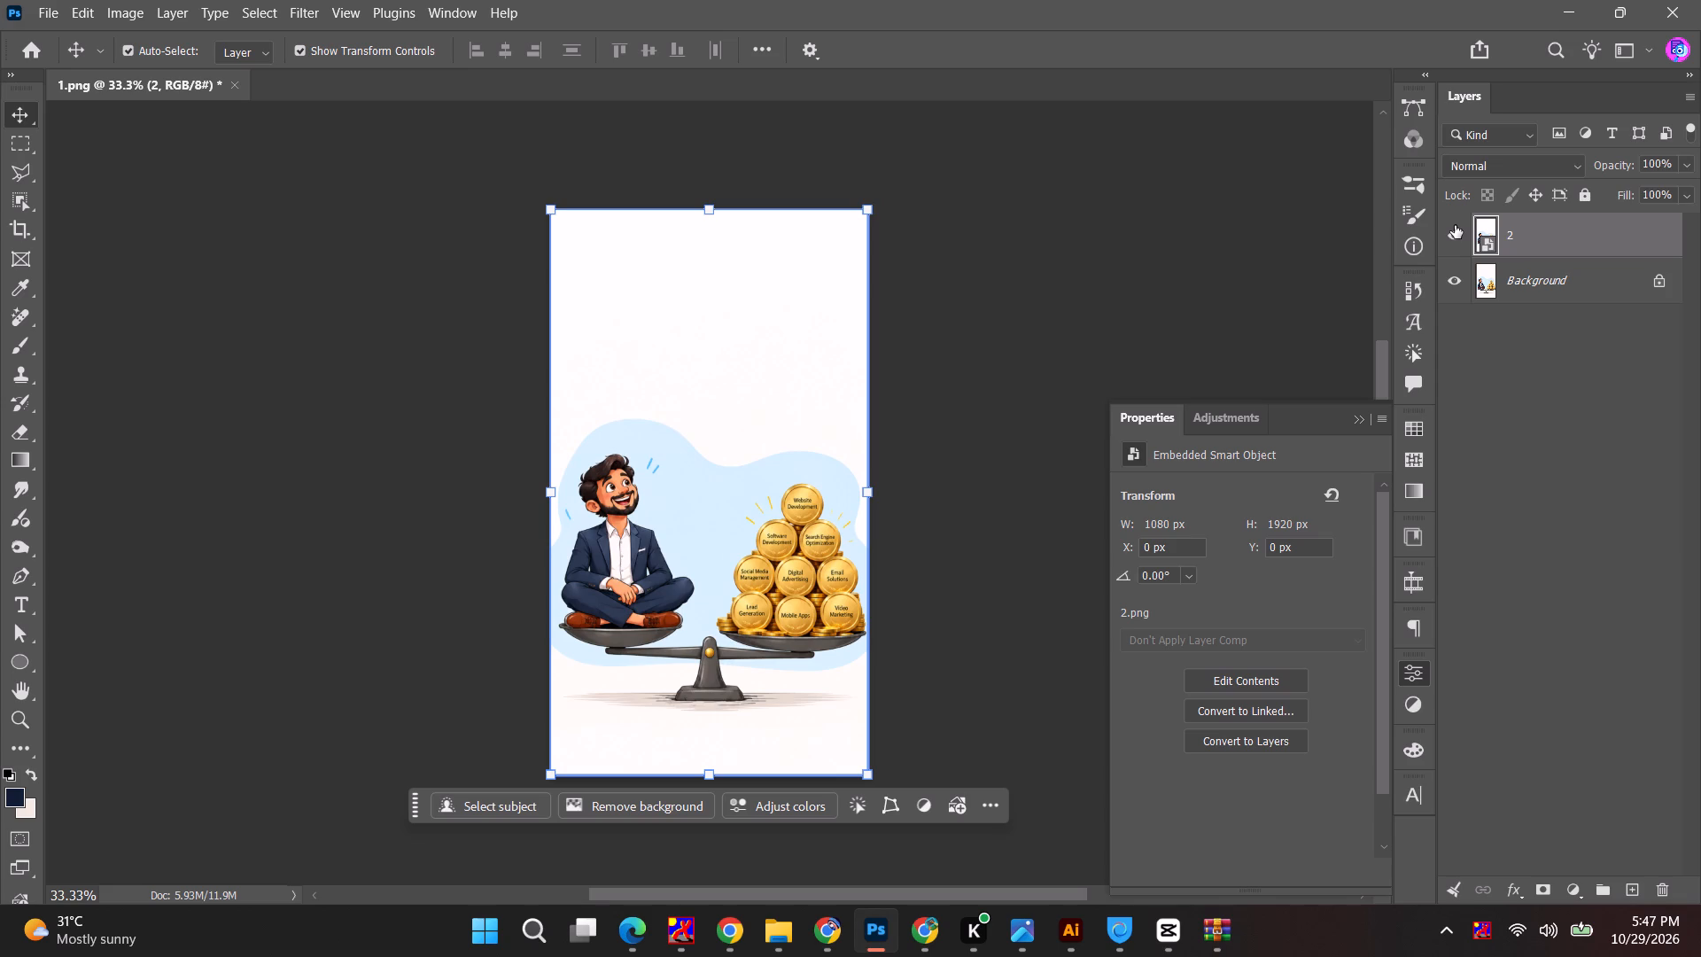